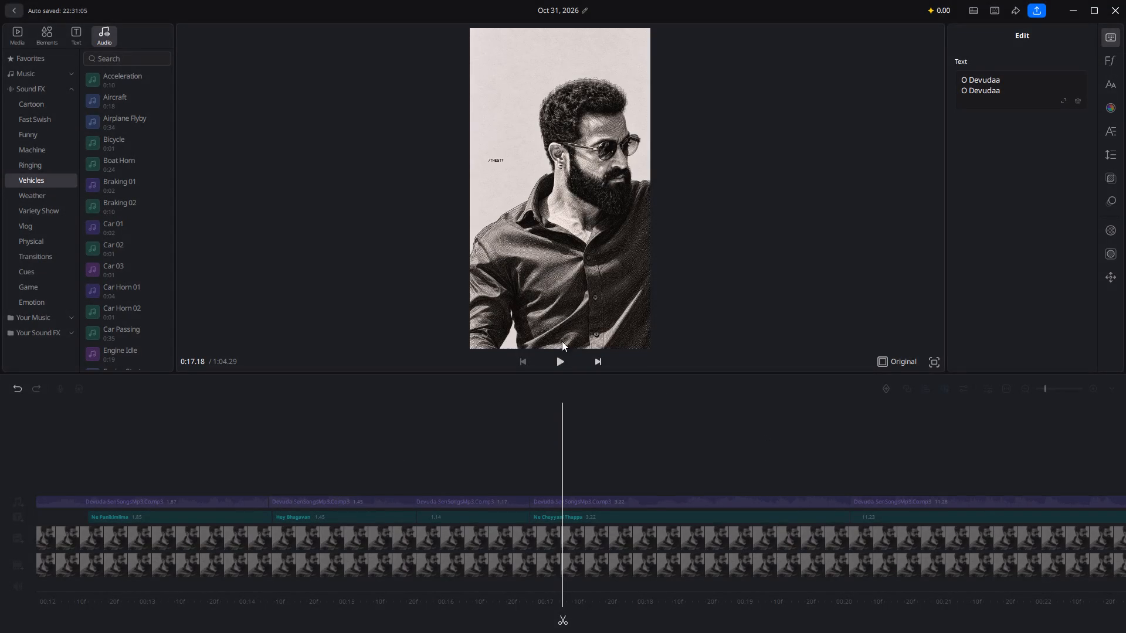
Switch to File Explorer and open the VN folder inside Videos.
left_click(559, 335)
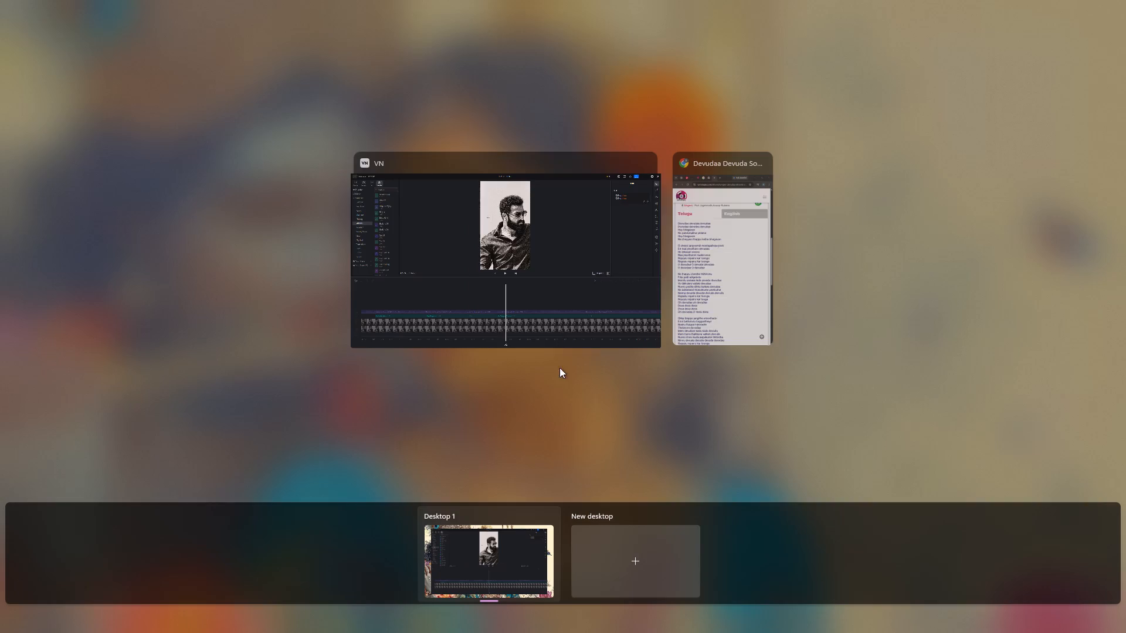
left_click(514, 553)
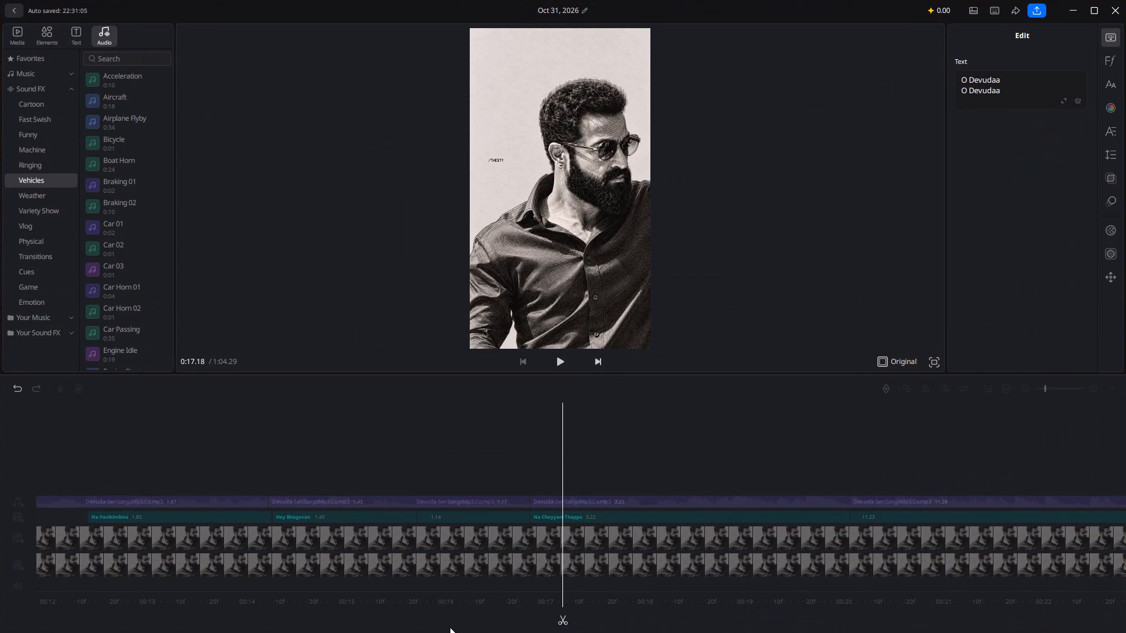
key("super+e")
scroll(204, 255, "up", 18)
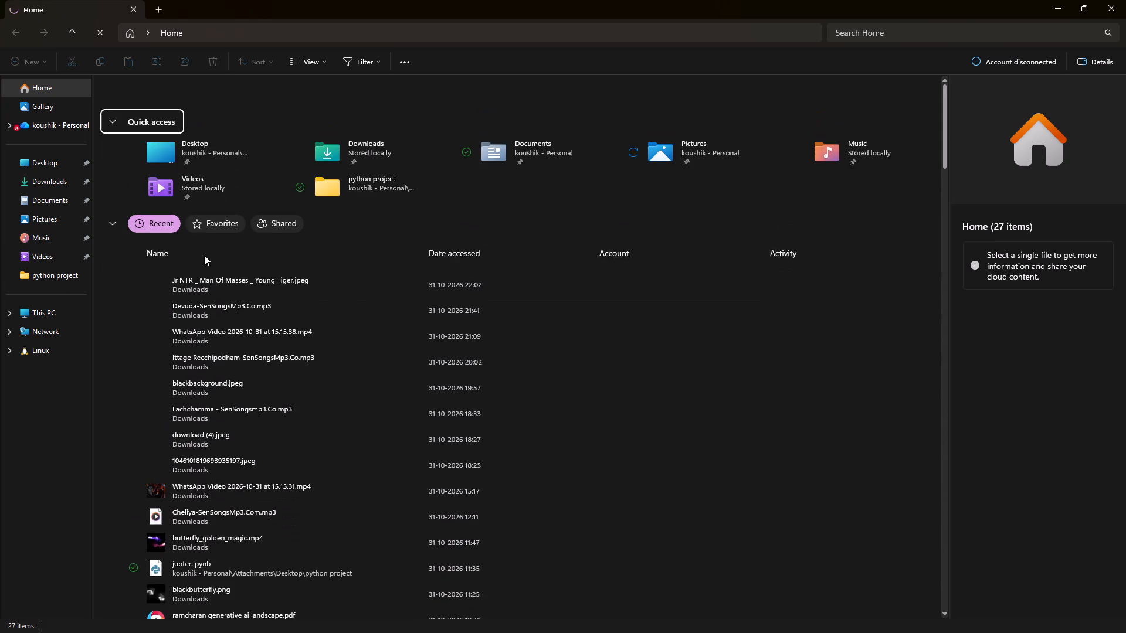
left_click(204, 255)
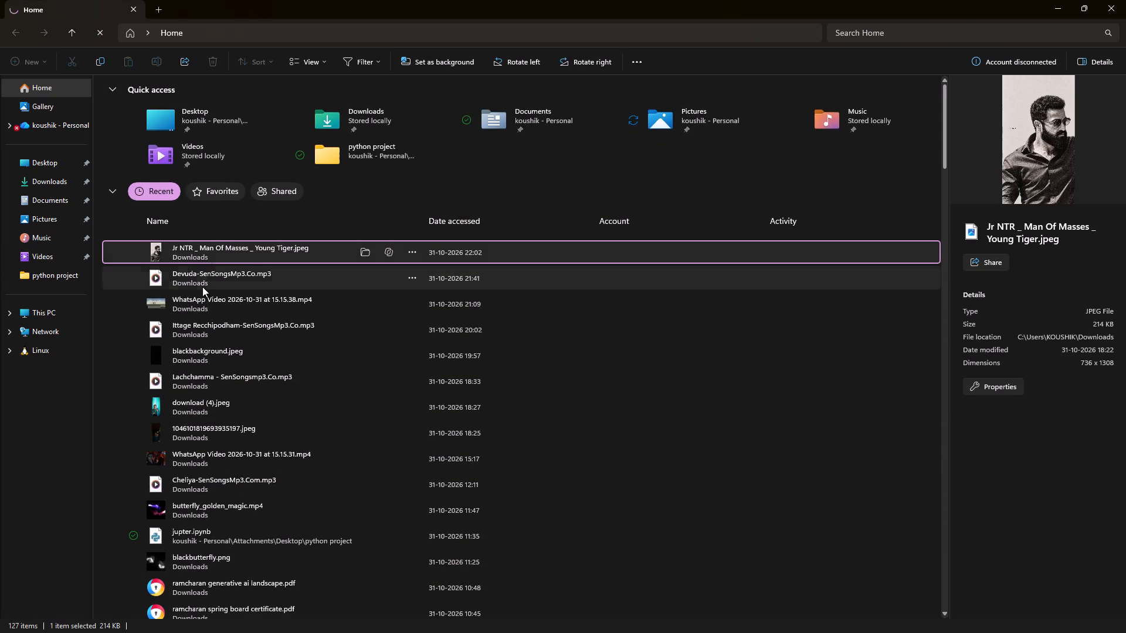
scroll(202, 287, "up", 19)
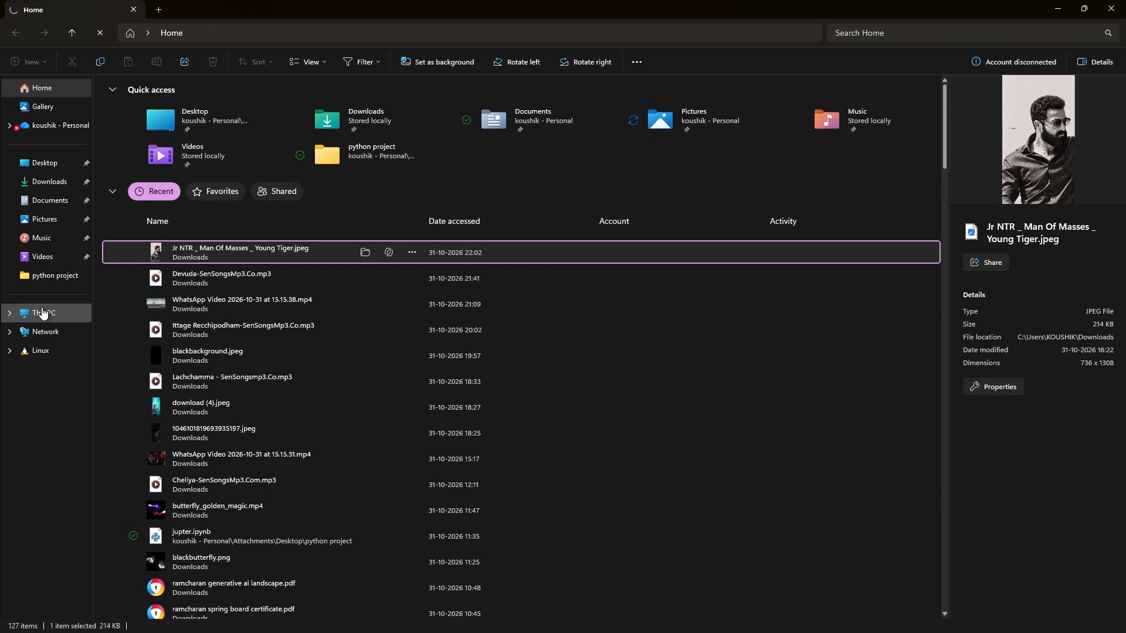
left_click(73, 264)
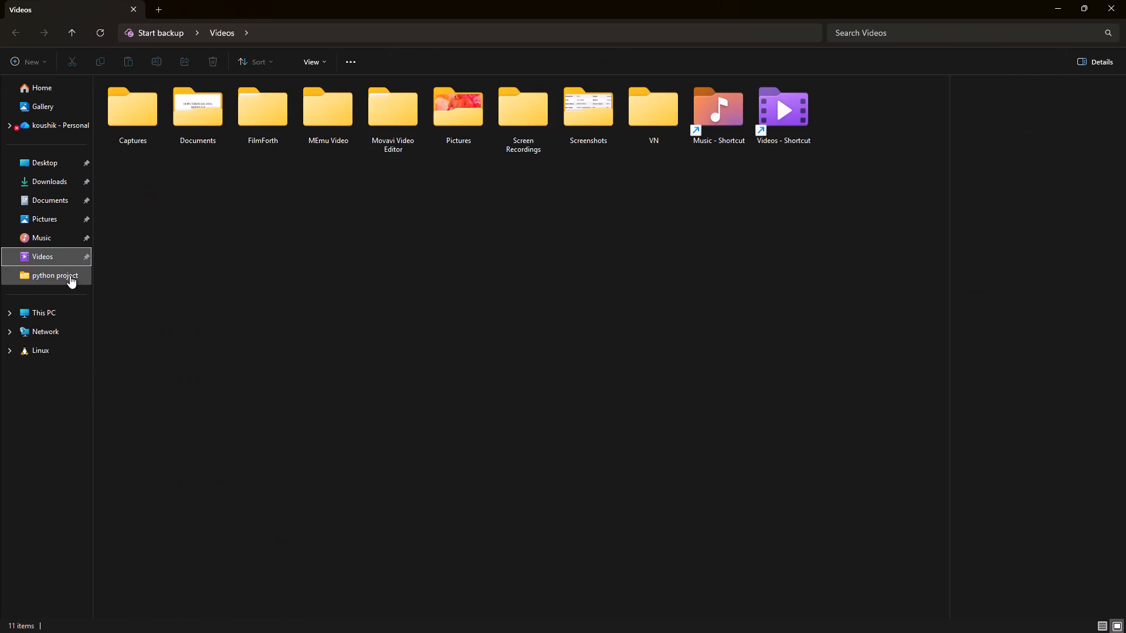
left_click(649, 125)
double_click(649, 125)
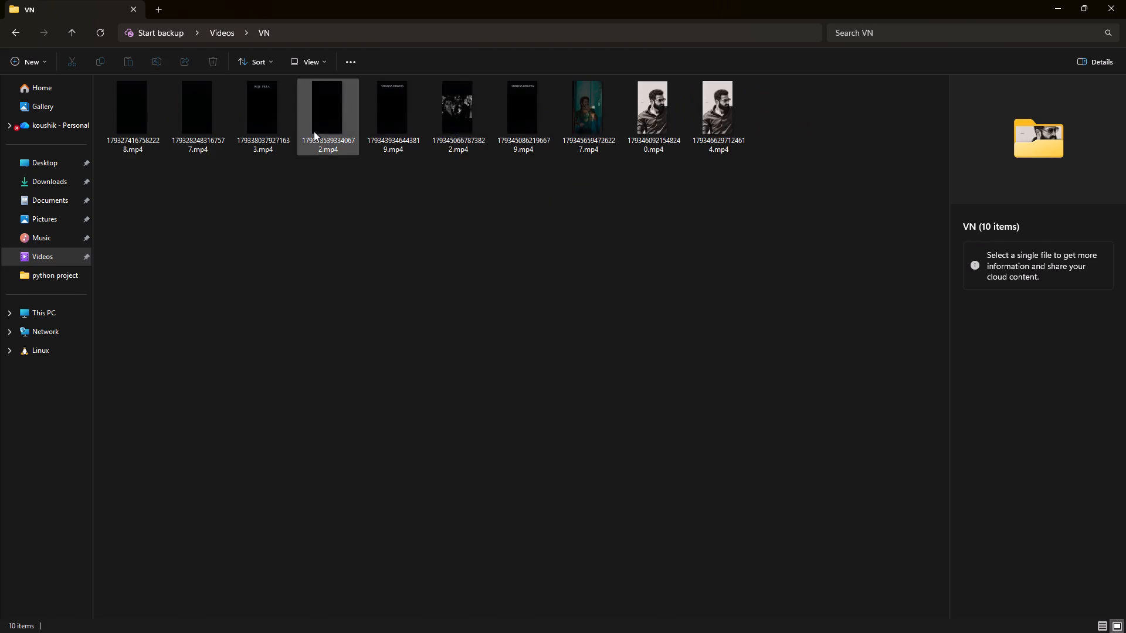
Play the exported video 1793466297124614.mp4 to review it, and close the player and the folder window.
double_click(727, 125)
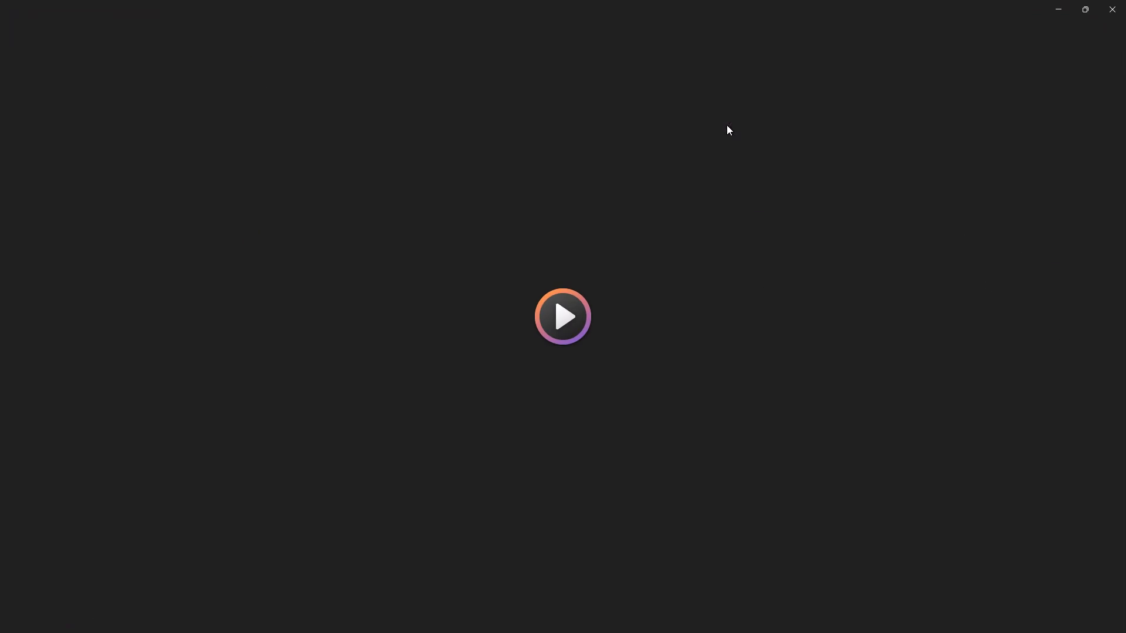
left_click(560, 316)
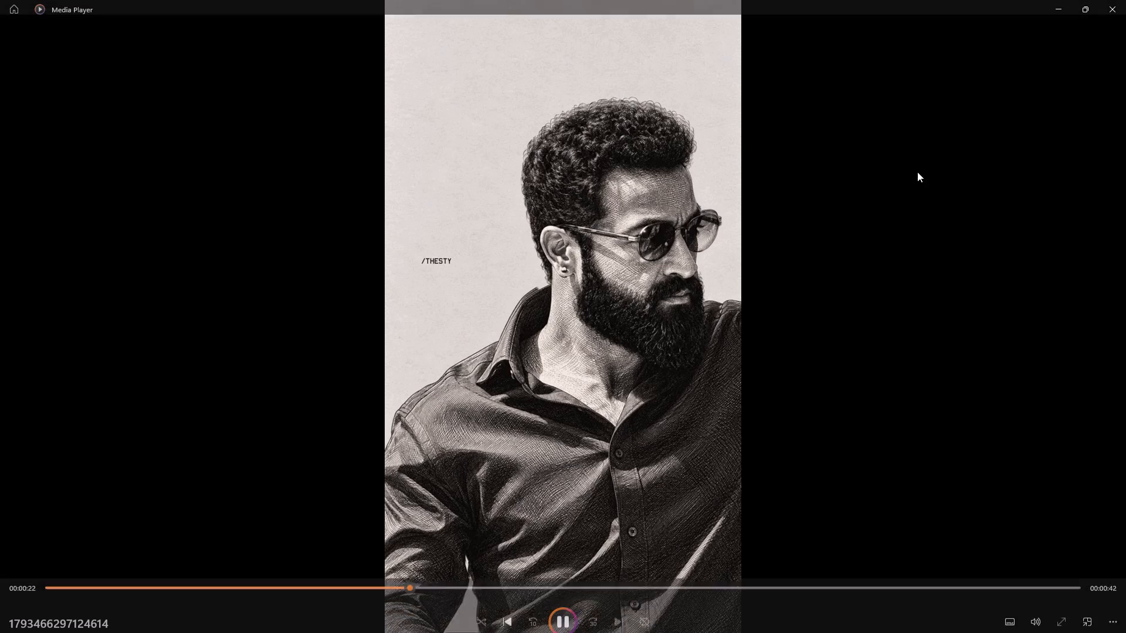
left_click(1111, 9)
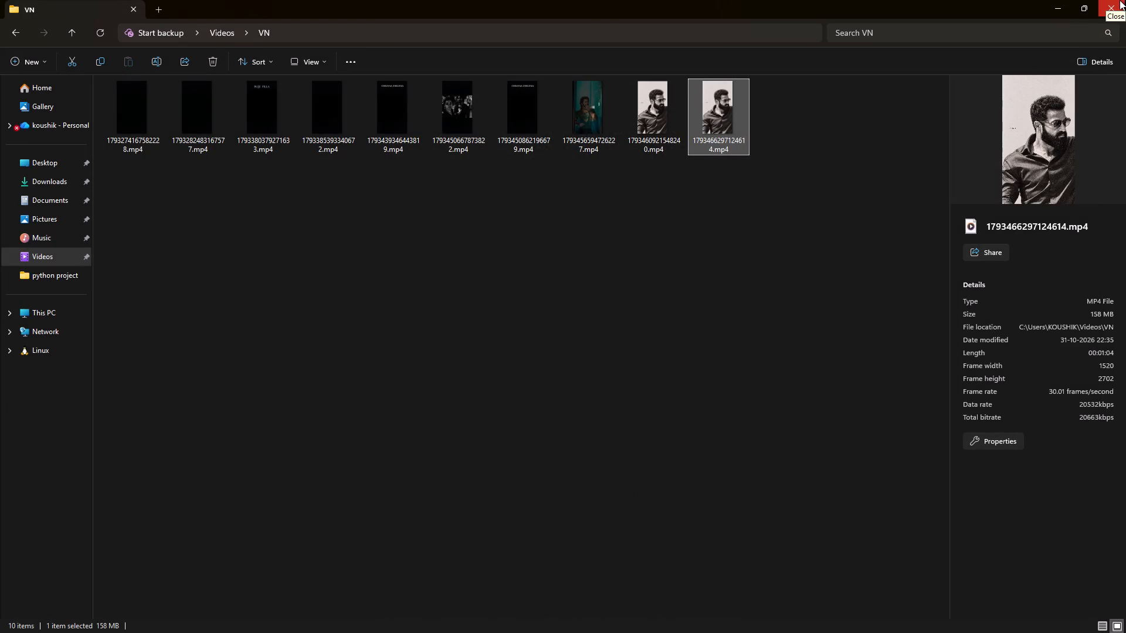
left_click(1119, 0)
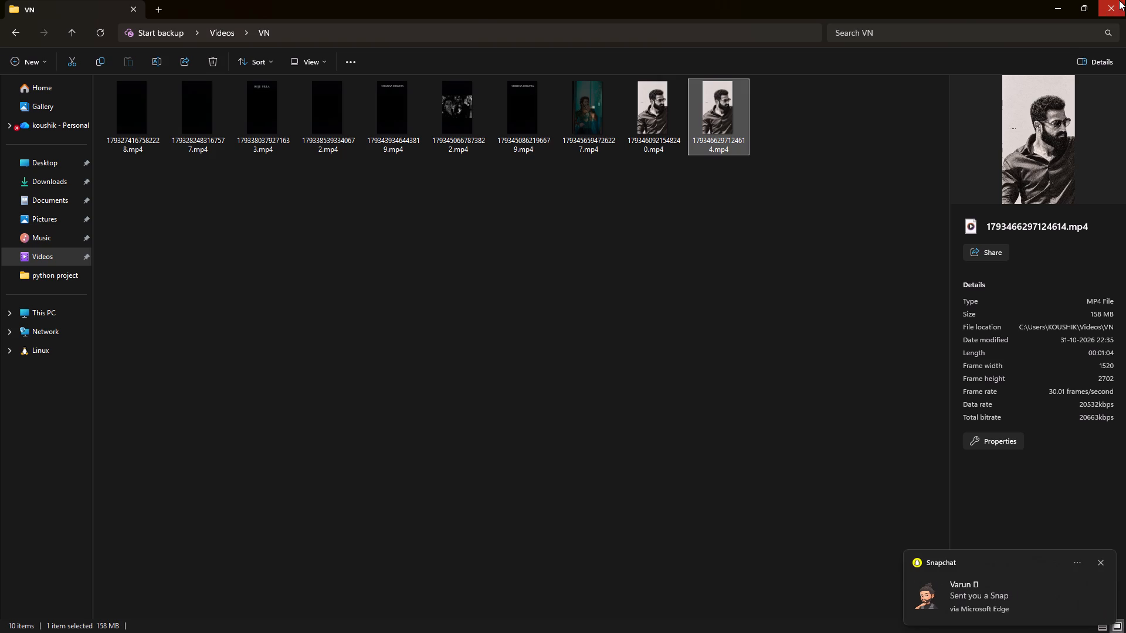
Leave the Oct 31, 2026 project in VN and create a new empty project.
scroll(801, 209, "up", 6)
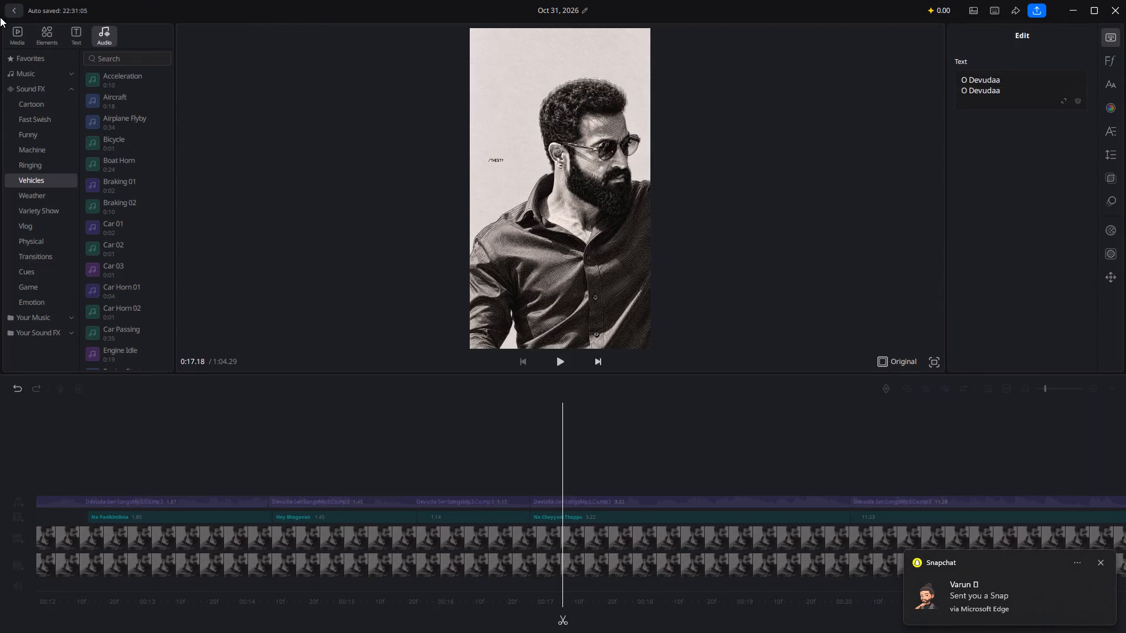
left_click(17, 9)
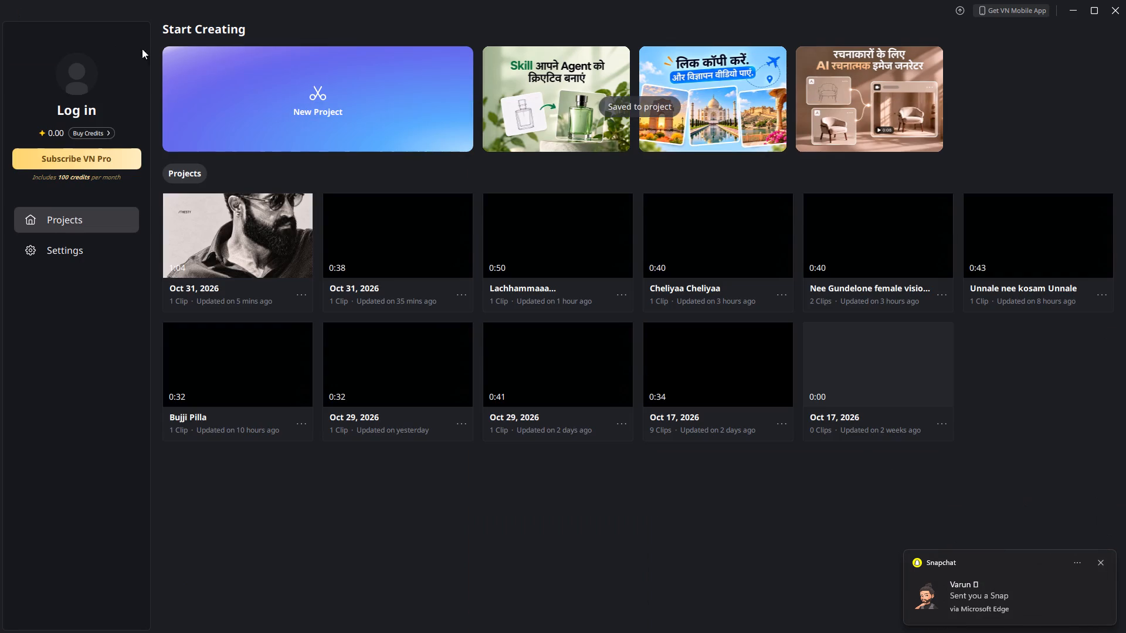
left_click(282, 132)
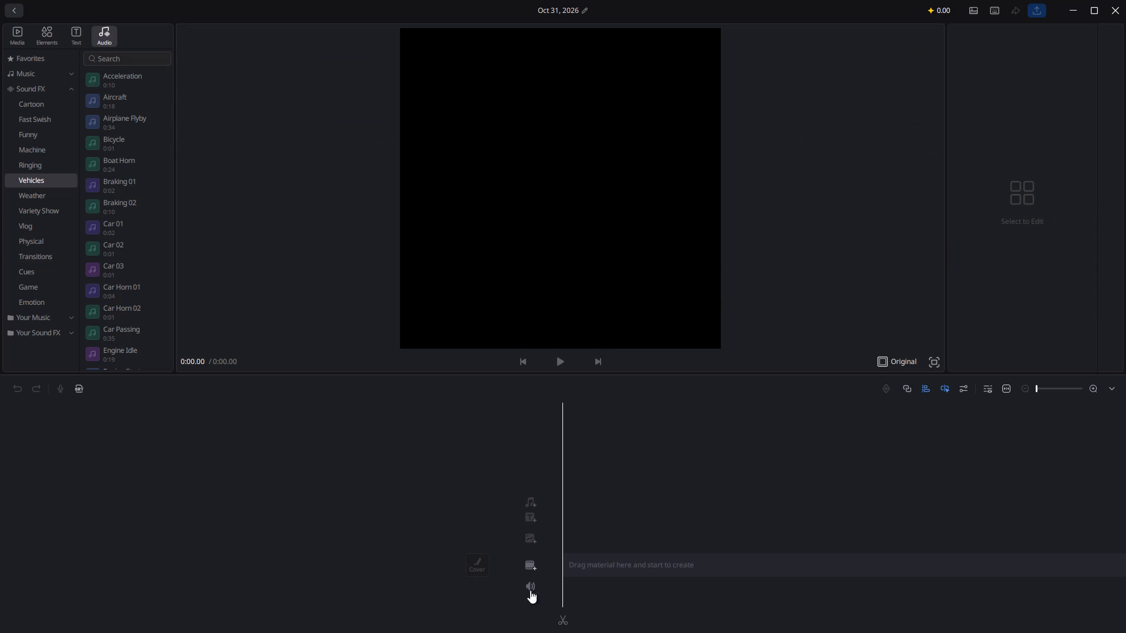
Add the image "Dreamy Birds Across Mystic Skies.png" from Downloads to the main video track.
left_click(536, 569)
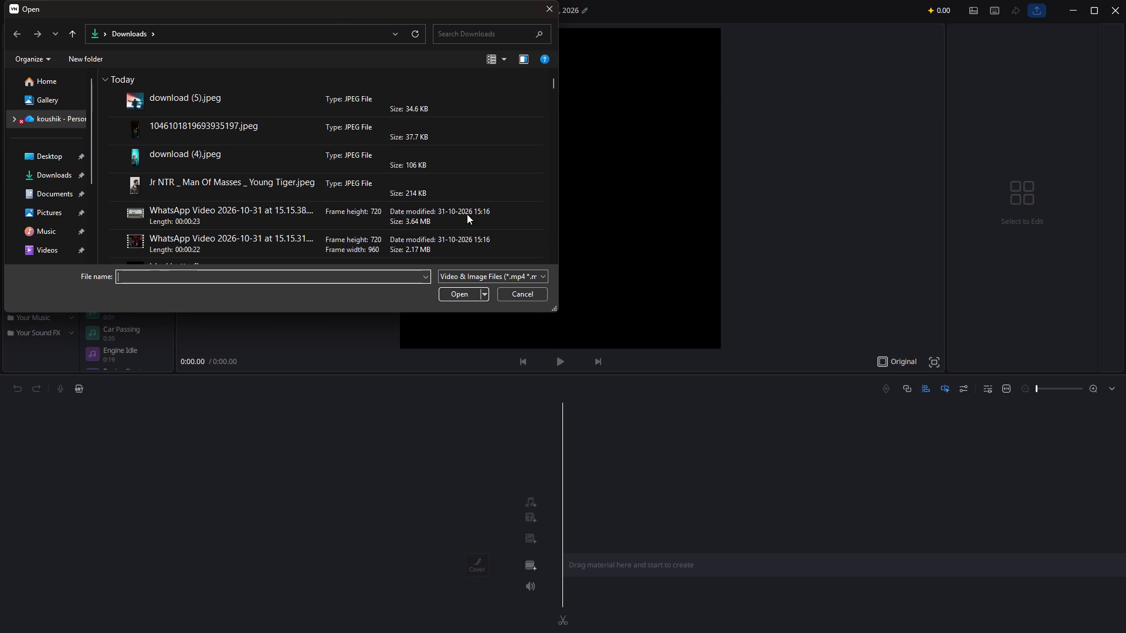
scroll(374, 158, "down", 1)
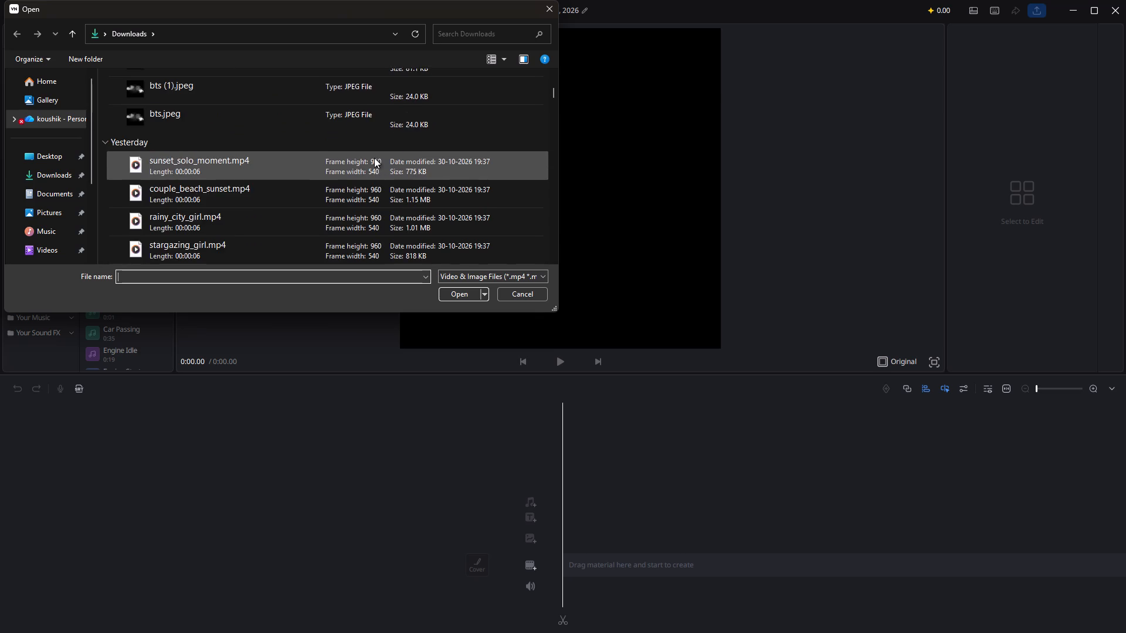
scroll(374, 158, "up", 5)
scroll(374, 158, "down", 2)
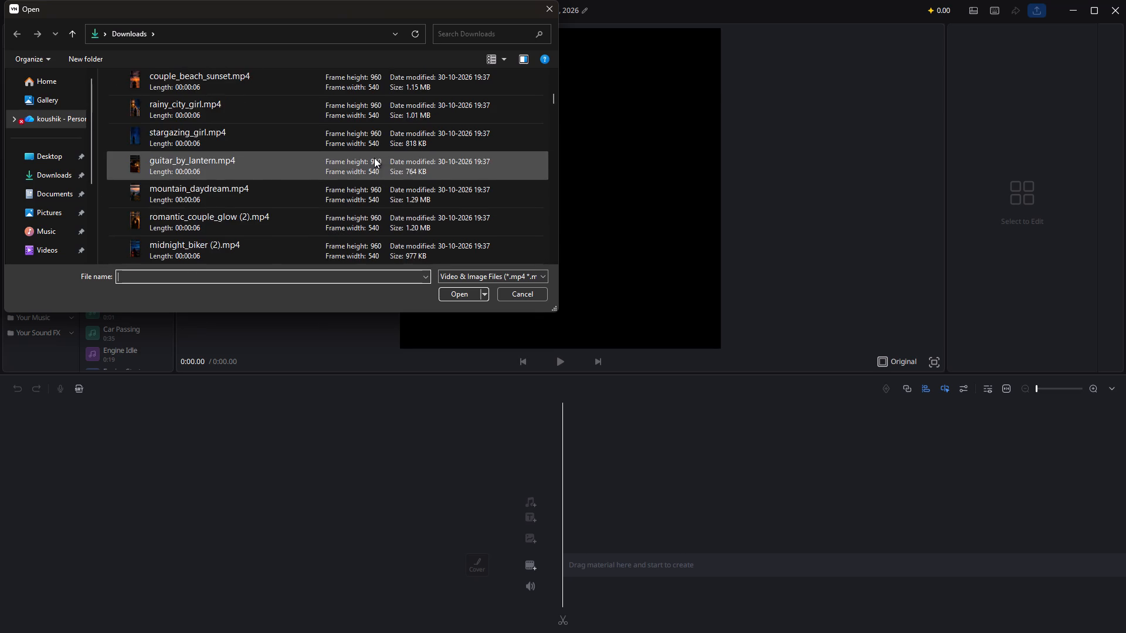
scroll(374, 158, "down", 4)
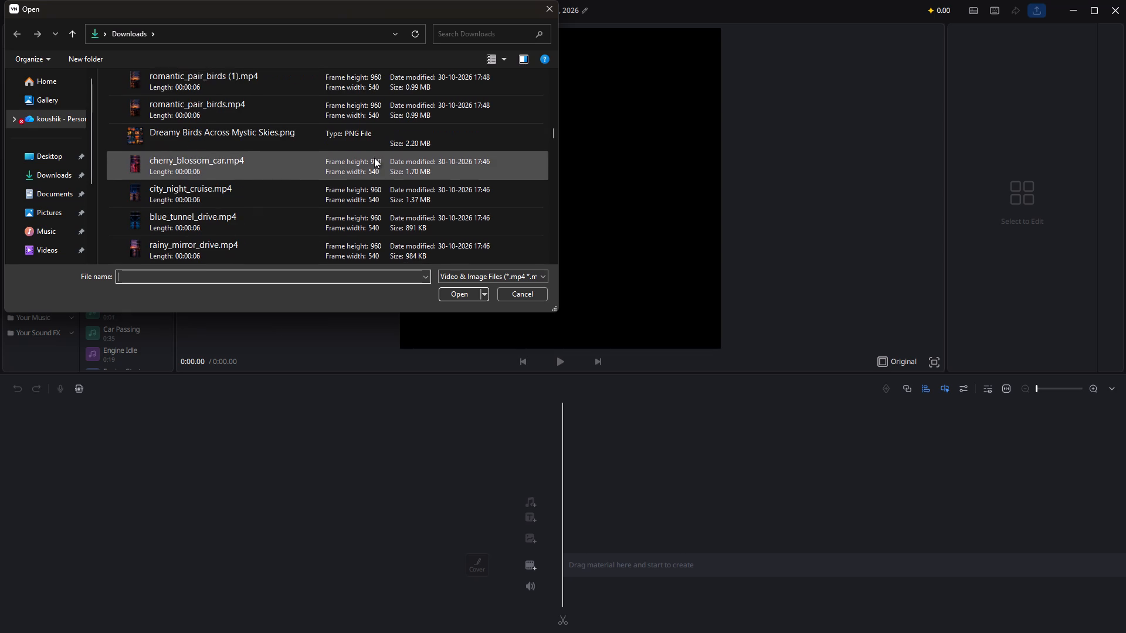
scroll(374, 158, "down", 1)
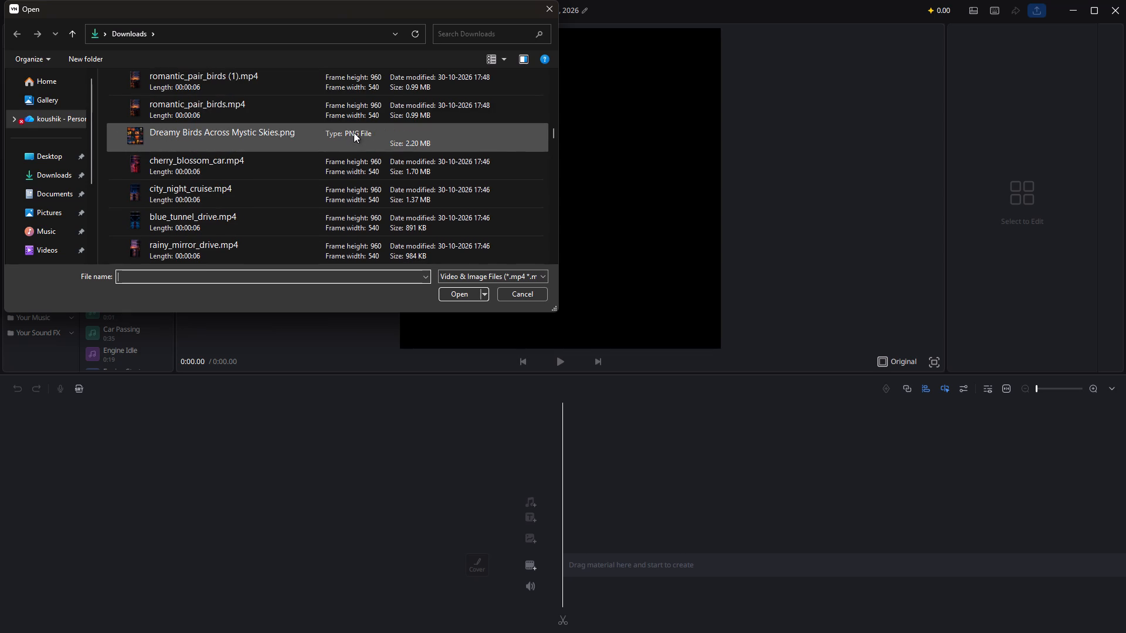
left_click(354, 132)
left_click(447, 291)
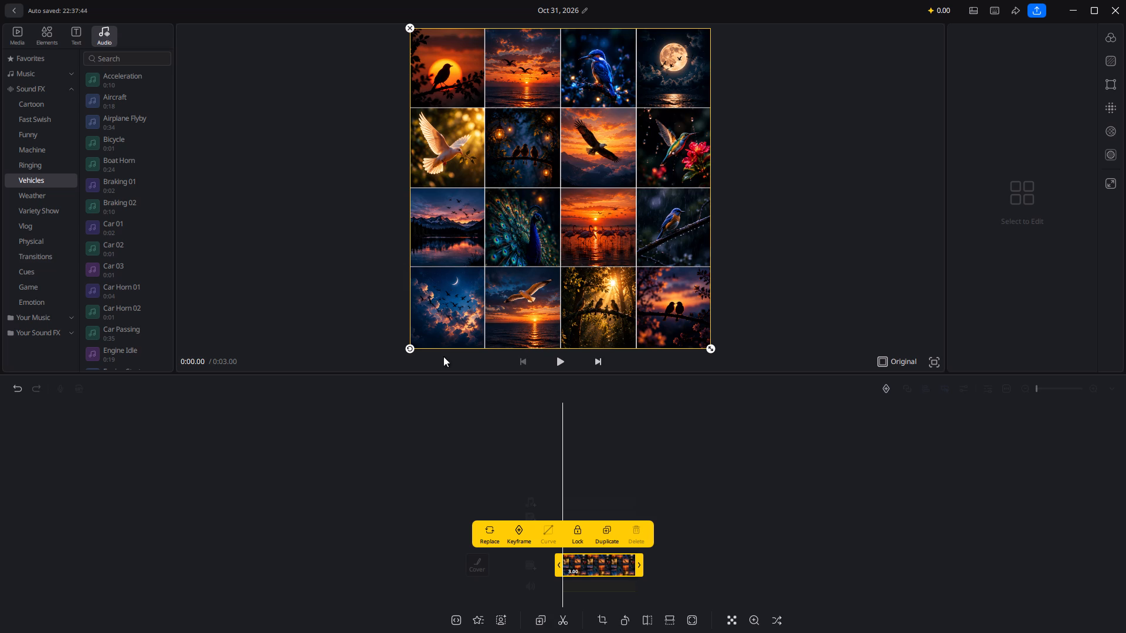
Extend the bird collage clip on the main track to a duration of about 40.34 seconds.
left_click_drag(639, 561, 891, 571)
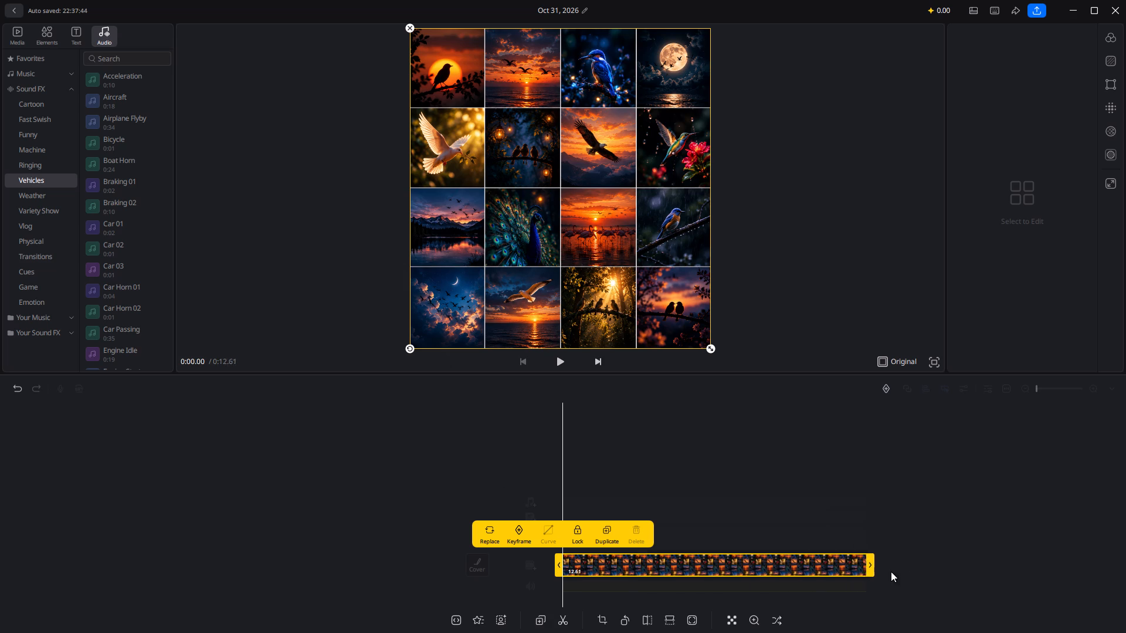
left_click_drag(891, 571, 1026, 608)
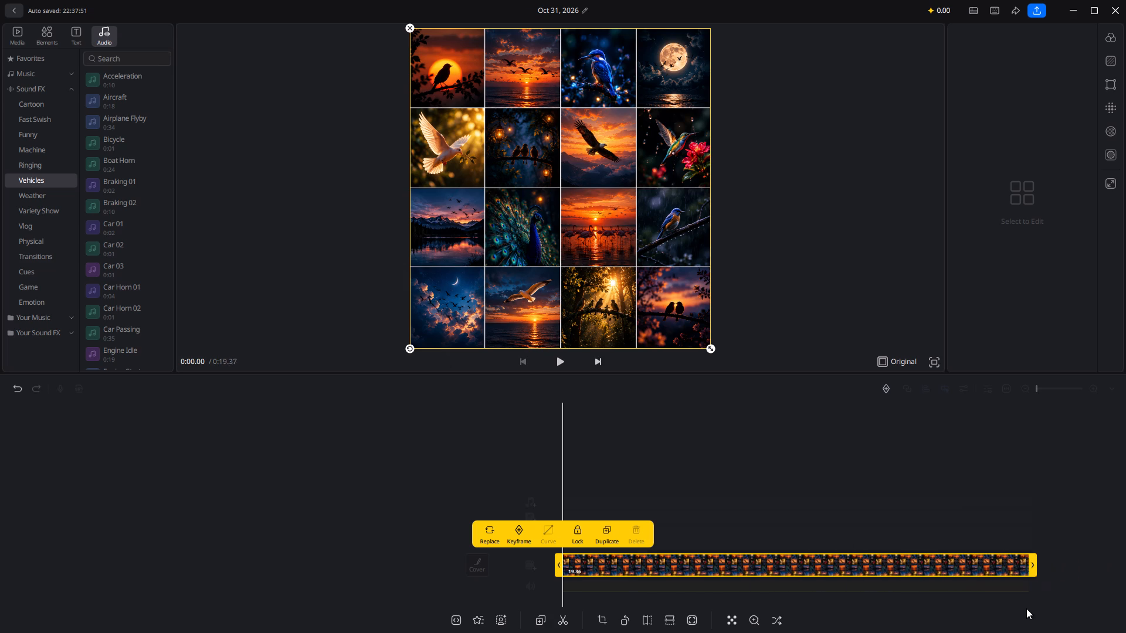
left_click_drag(1026, 608, 1056, 610)
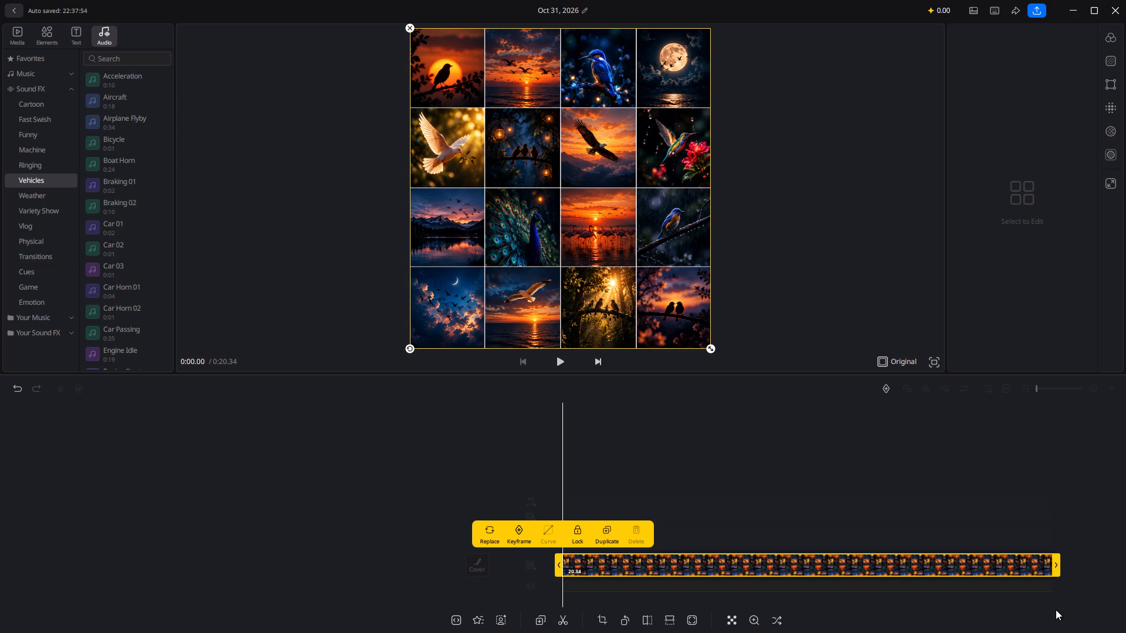
left_click_drag(1056, 610, 1065, 612)
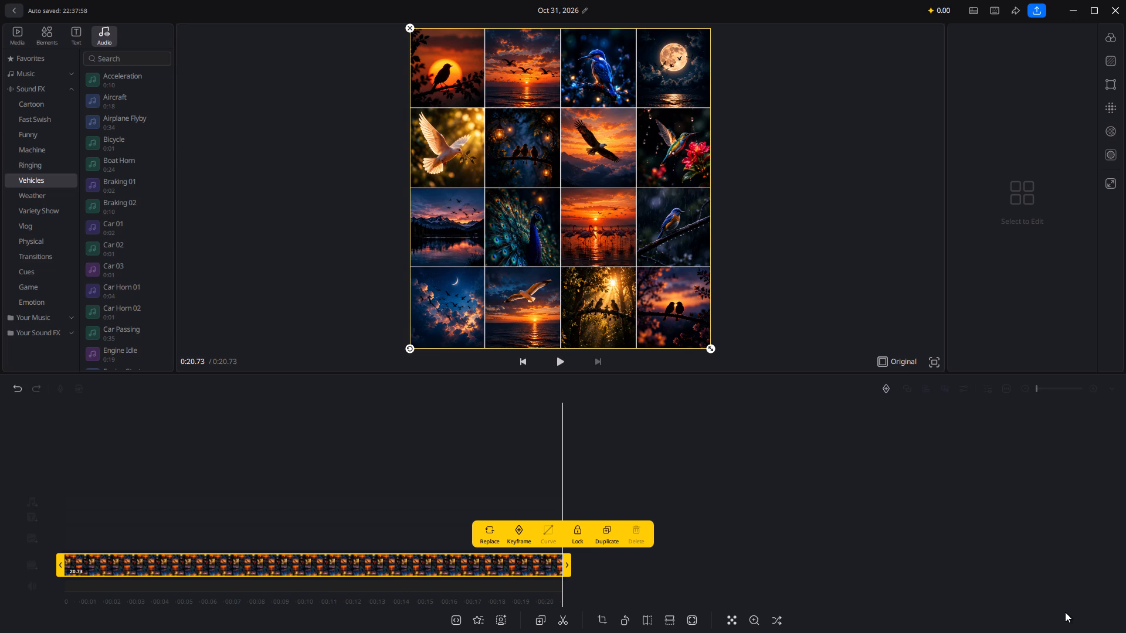
left_click_drag(1065, 612, 789, 554)
left_click_drag(789, 554, 567, 568)
left_click_drag(567, 568, 930, 564)
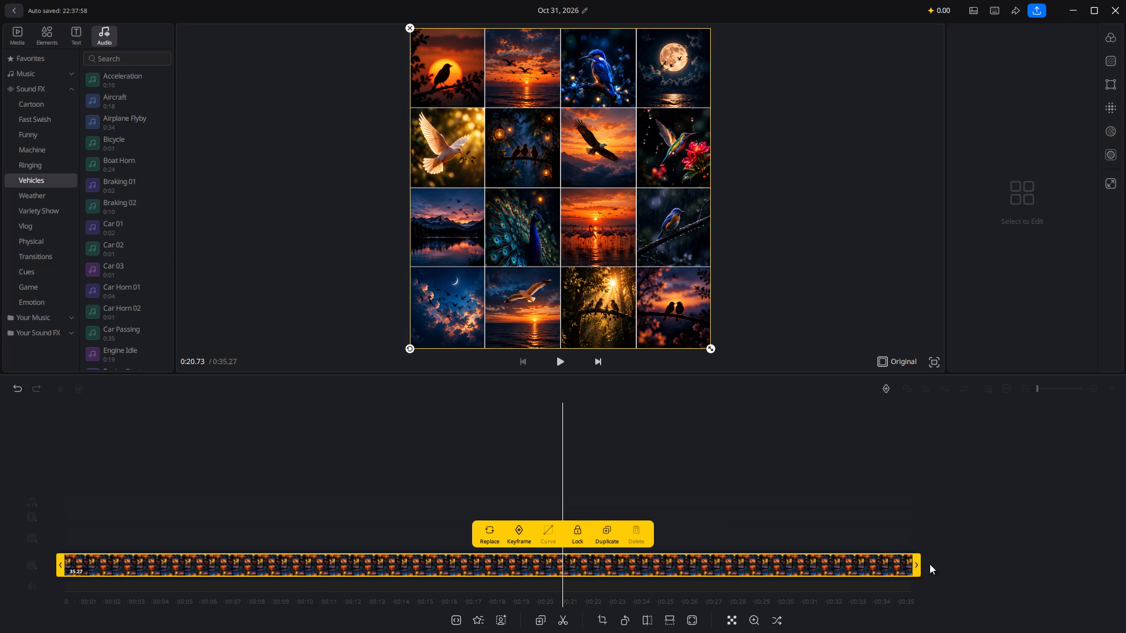
left_click_drag(930, 564, 995, 570)
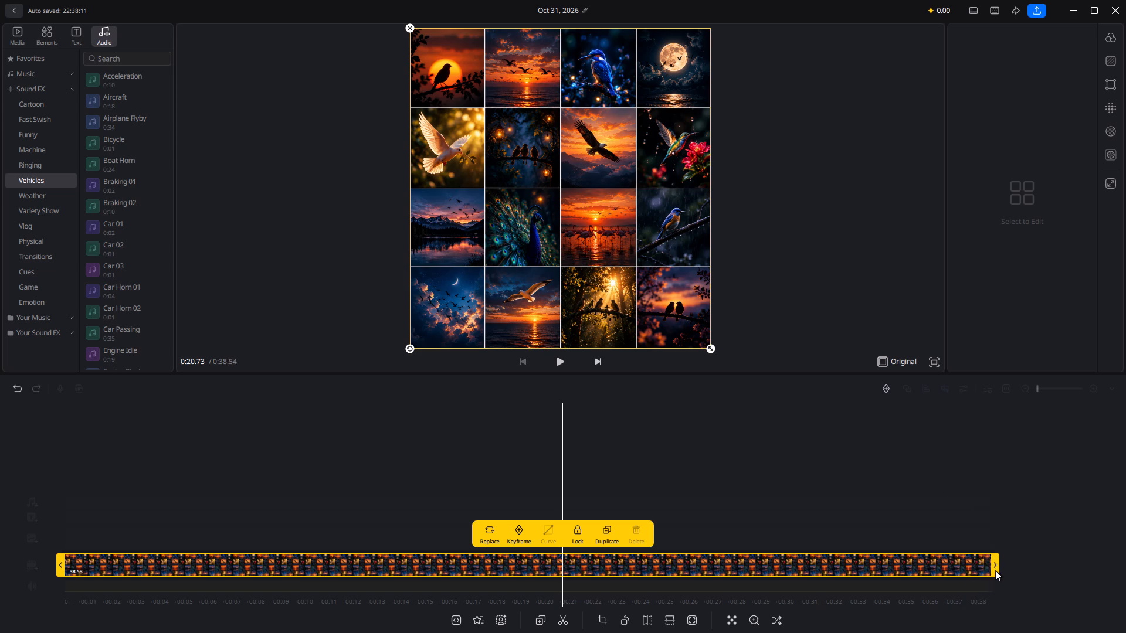
left_click_drag(995, 570, 1038, 577)
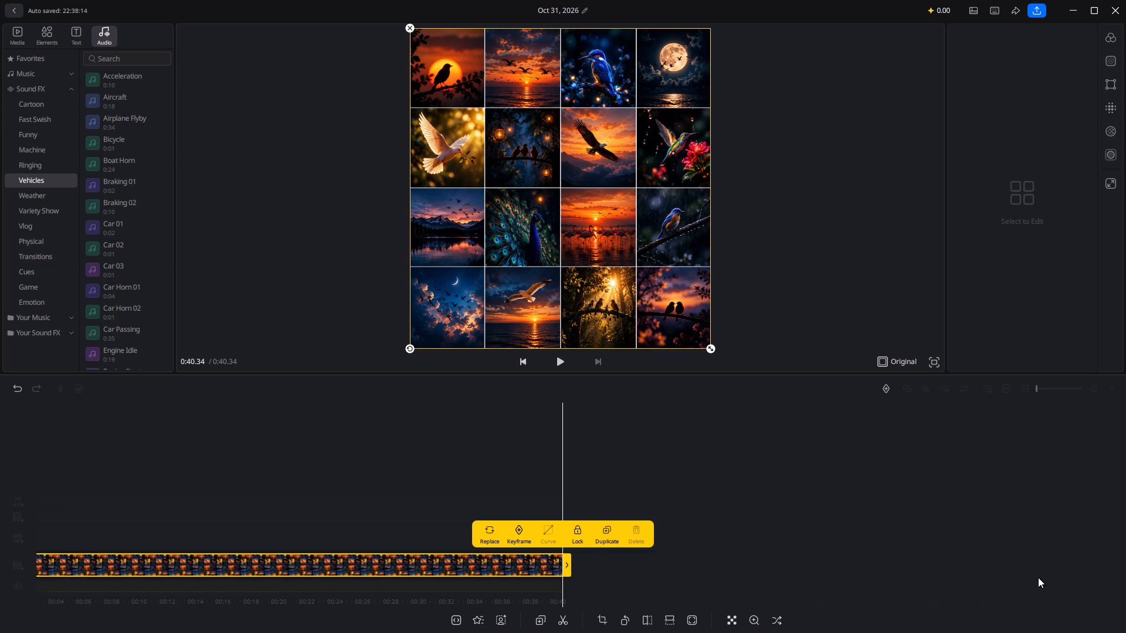
scroll(858, 572, "right", 6)
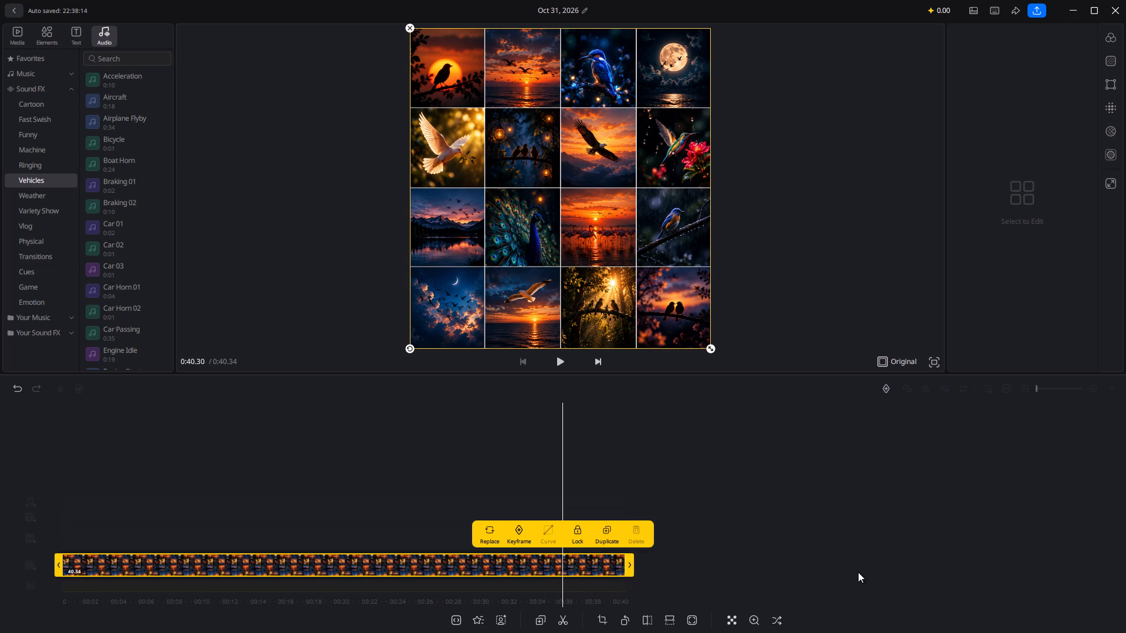
scroll(858, 572, "right", 15)
scroll(858, 572, "right", 11)
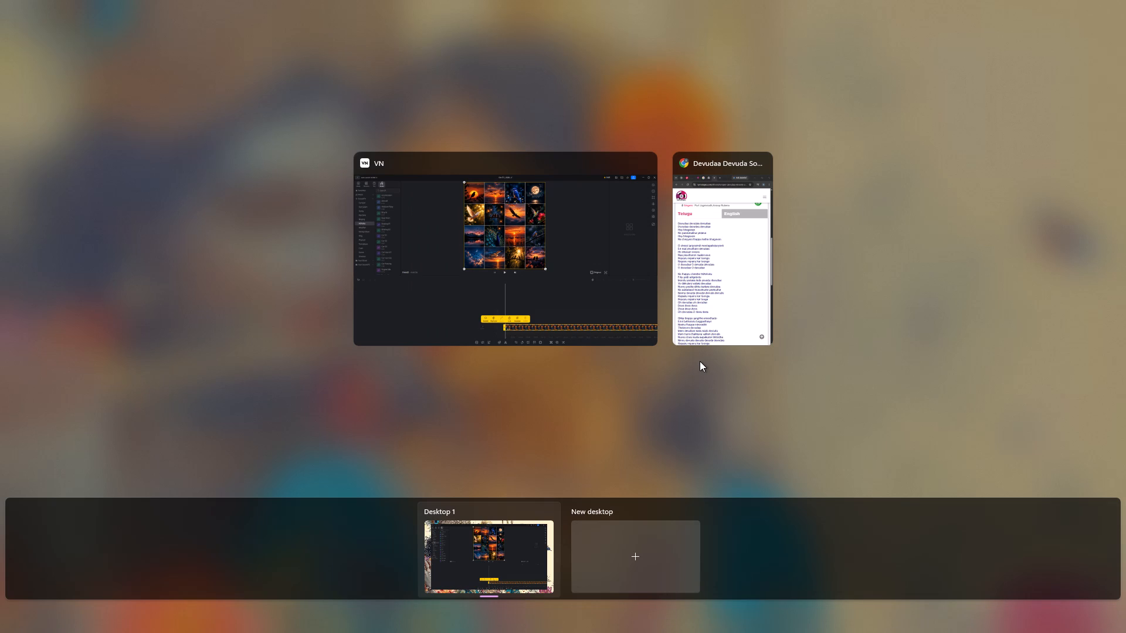
Search Windows for "kuro" and launch the best match.
left_click(419, 286)
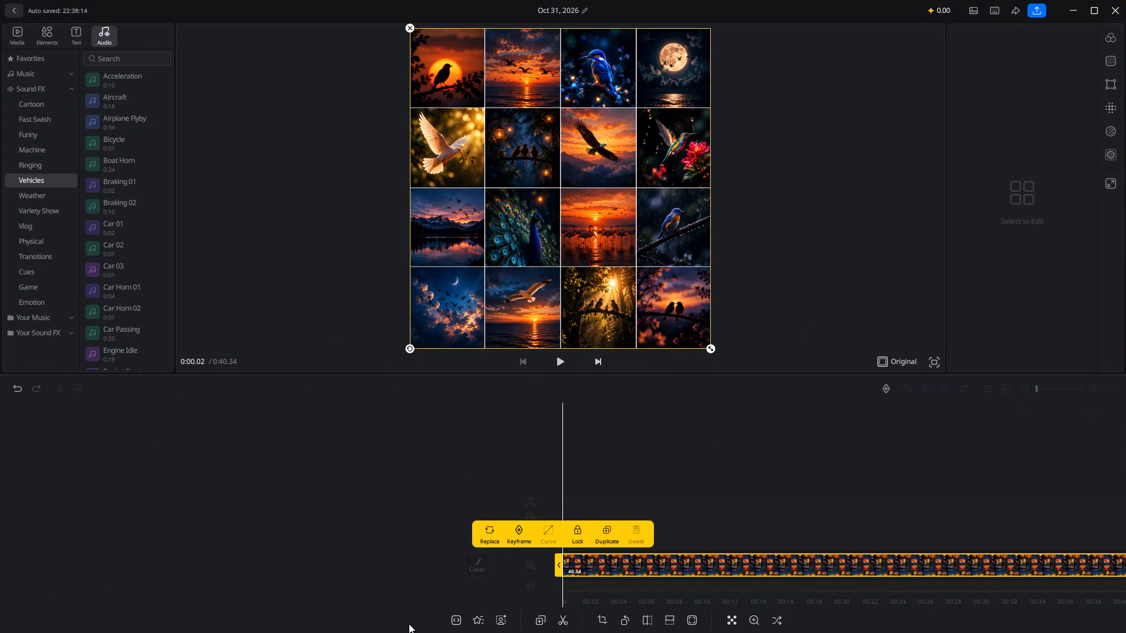
scroll(436, 632, "down", 3)
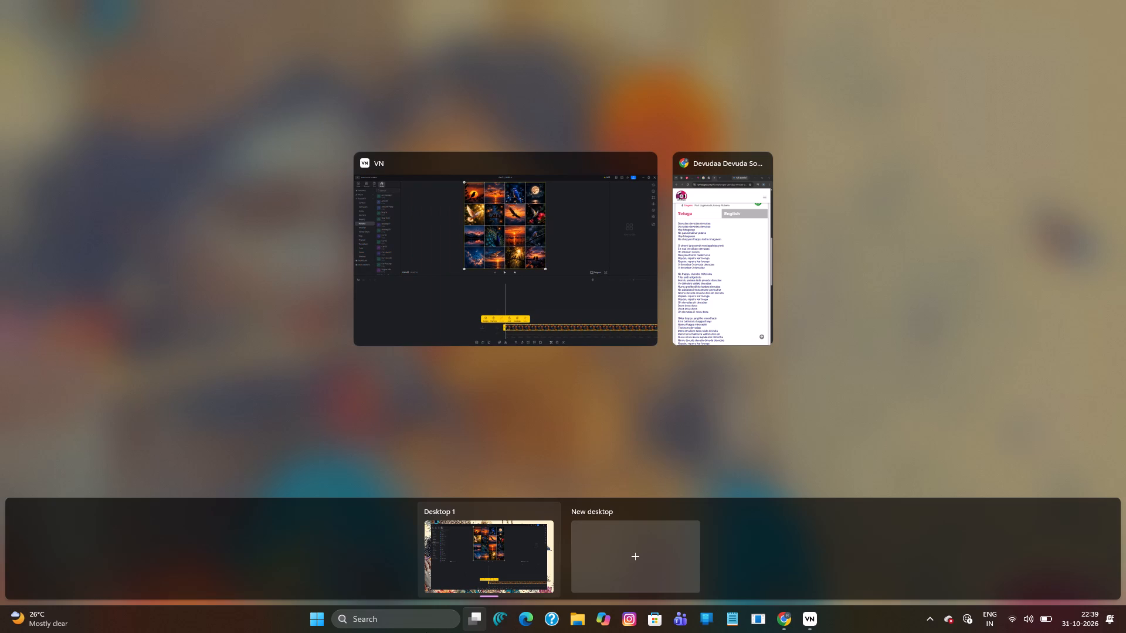
left_click(403, 615)
type("kuro")
key("Return")
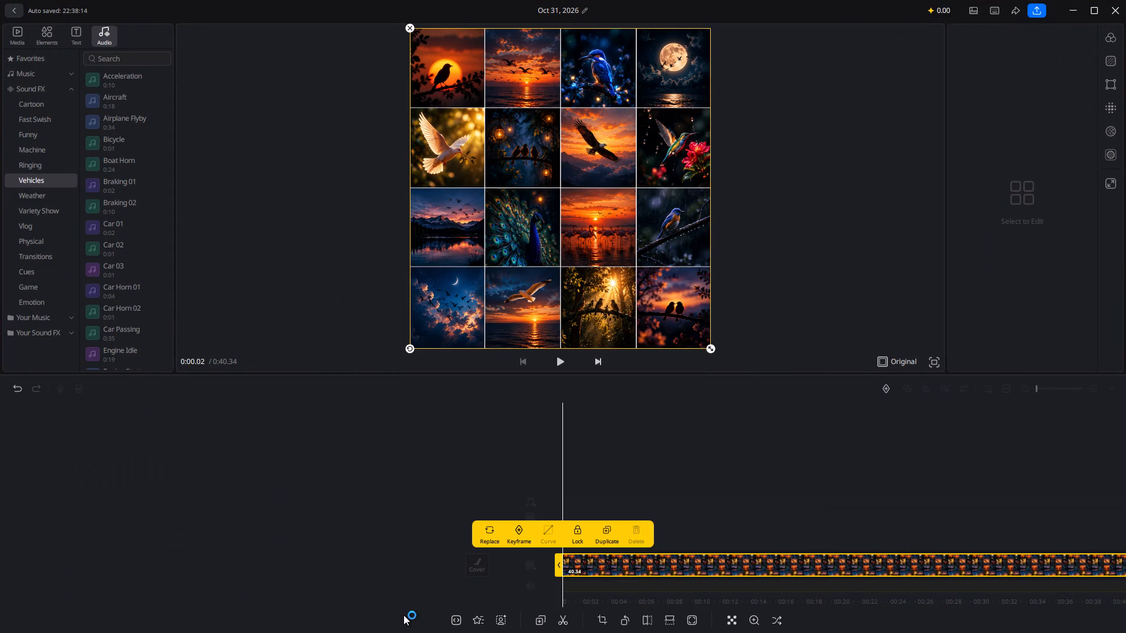
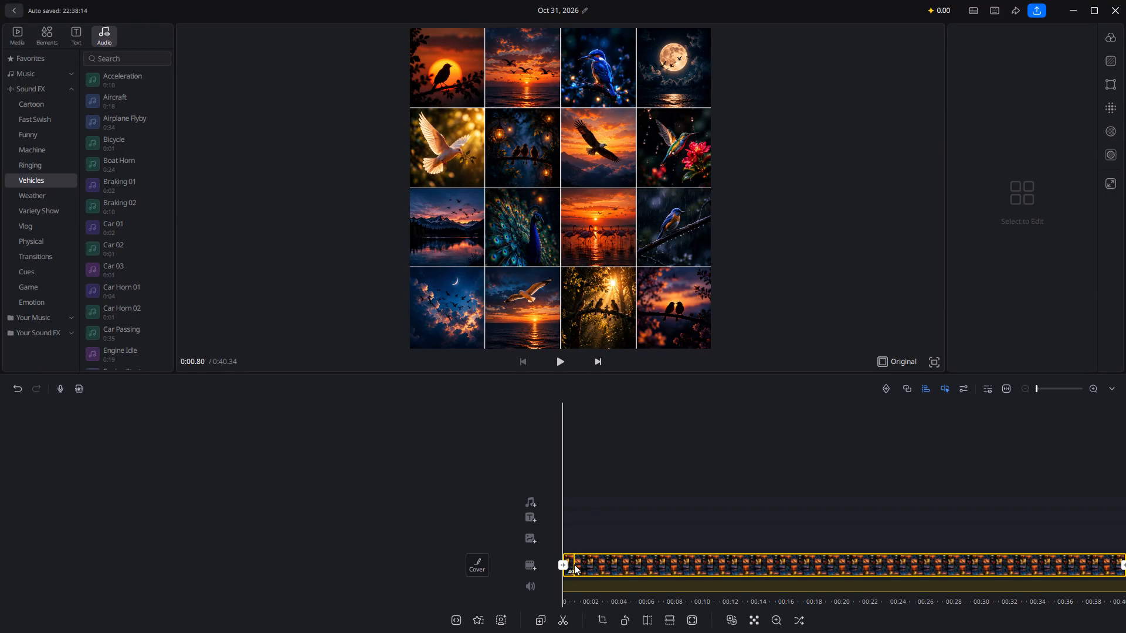
Add a keyframe at the very start of the bird collage clip, at about 0:00.02.
right_click(574, 564)
right_click(574, 564)
right_click(574, 564)
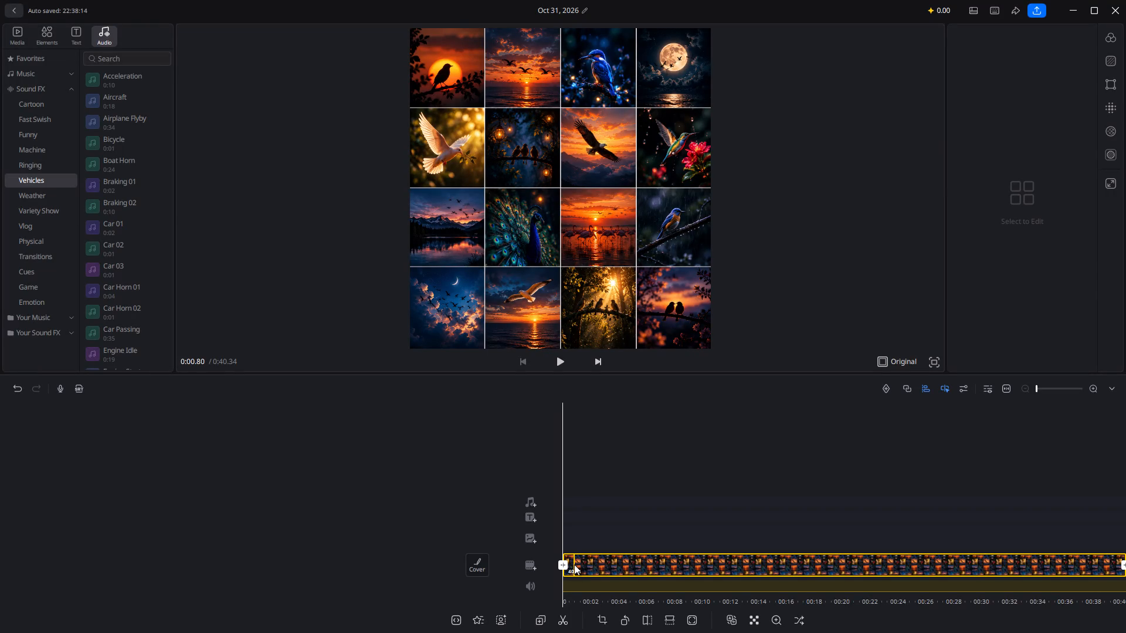
right_click(574, 564)
double_click(574, 564)
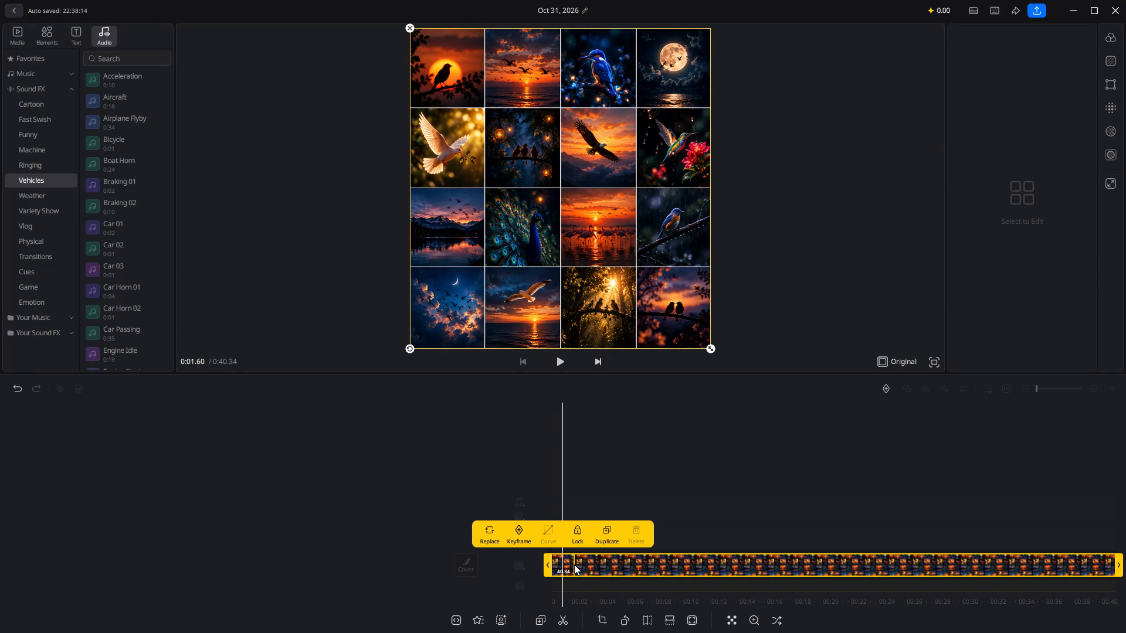
scroll(574, 564, "right", 2)
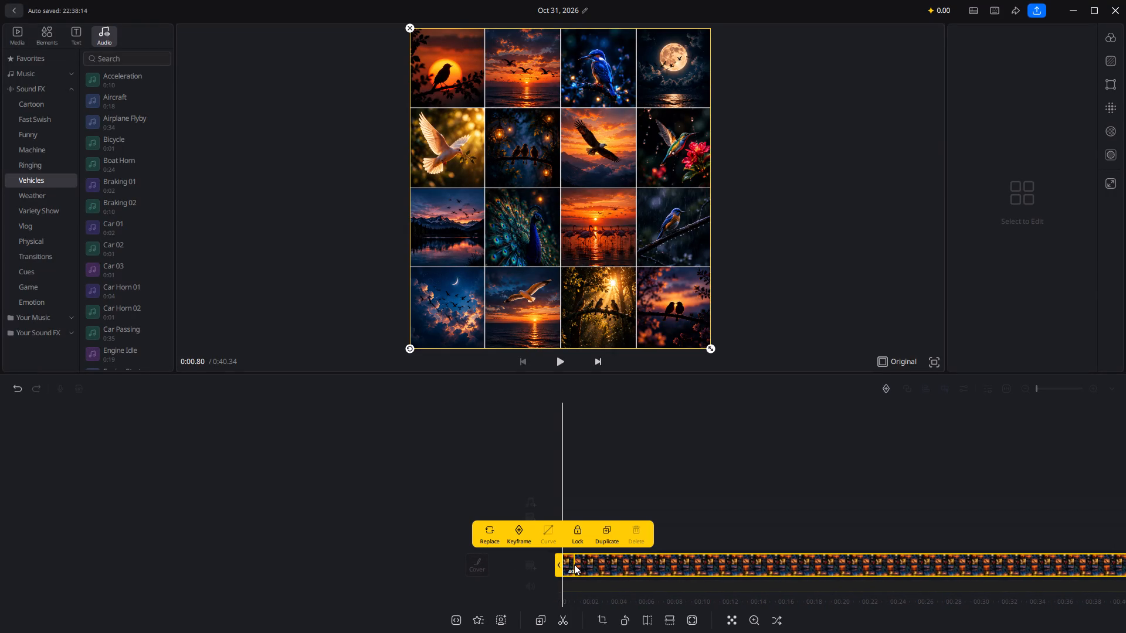
scroll(574, 564, "right", 1)
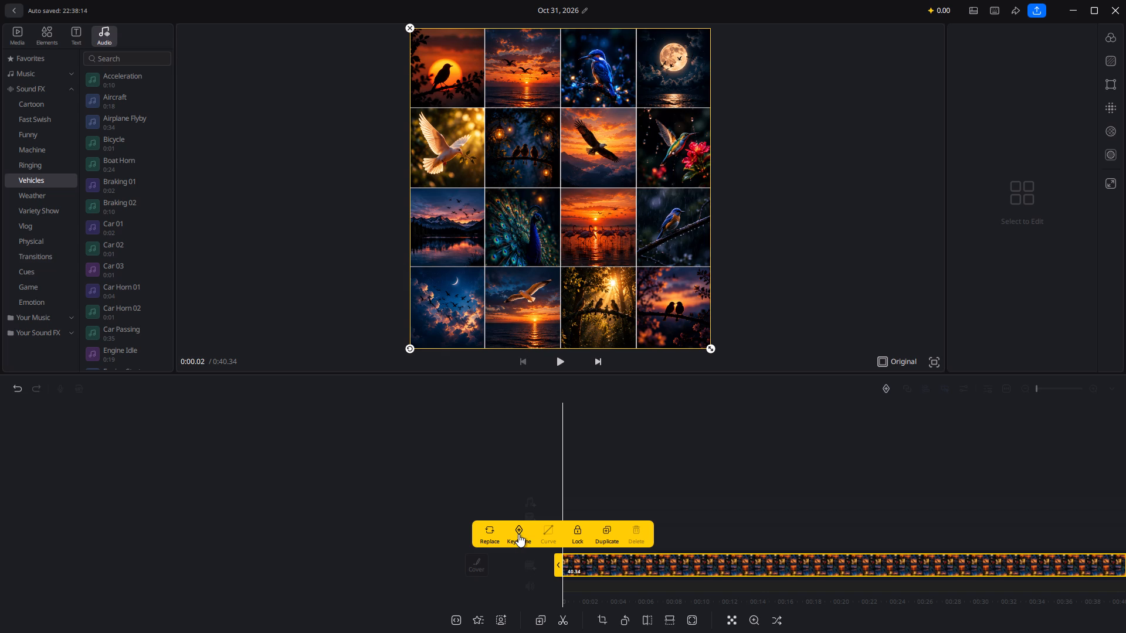
left_click(518, 534)
Enlarge the bird collage and reposition it so its last tile, two birds on a blossom branch, sits in the frame's upper-left corner.
scroll(500, 256, "up", 4, "ctrl")
left_click(470, 181)
left_click_drag(471, 181, 508, 225)
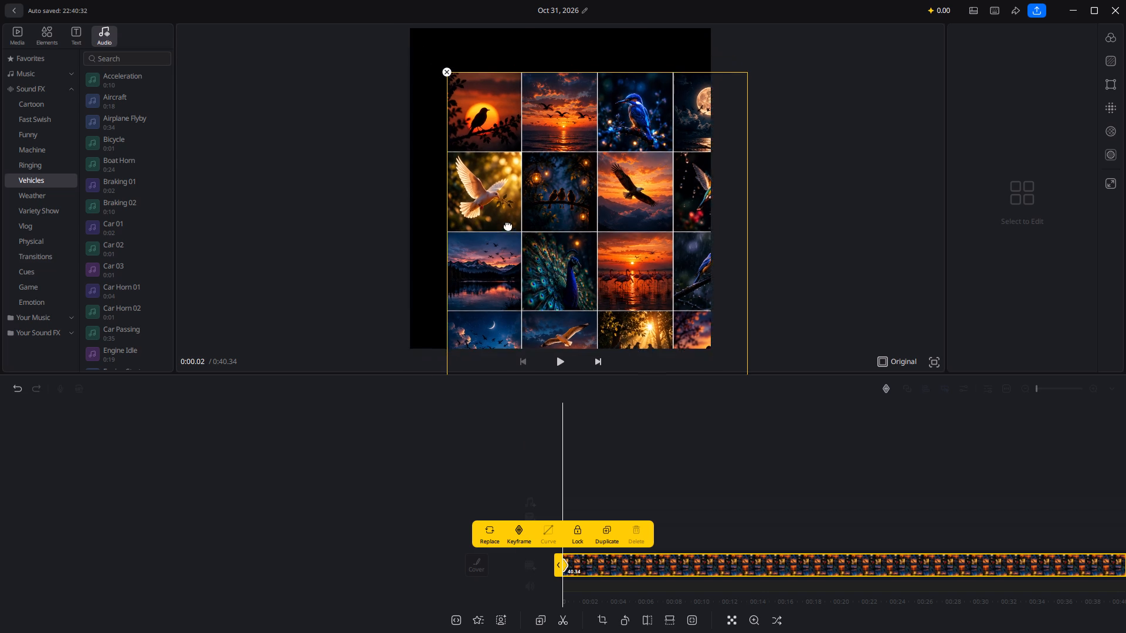
left_click_drag(508, 225, 584, 389)
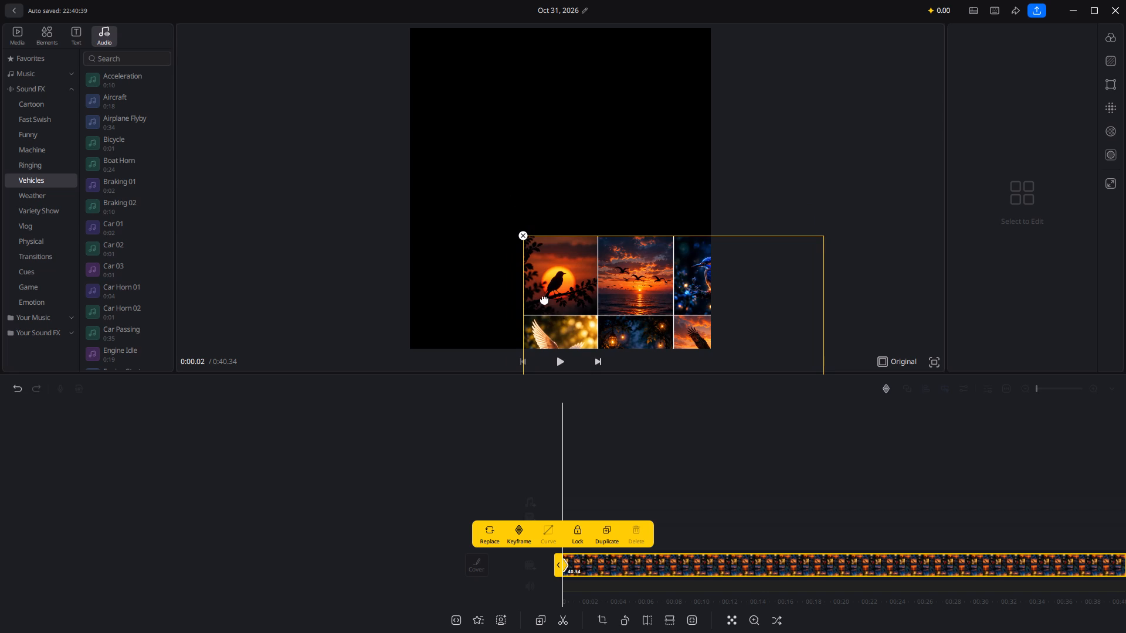
left_click_drag(565, 243, 391, 0)
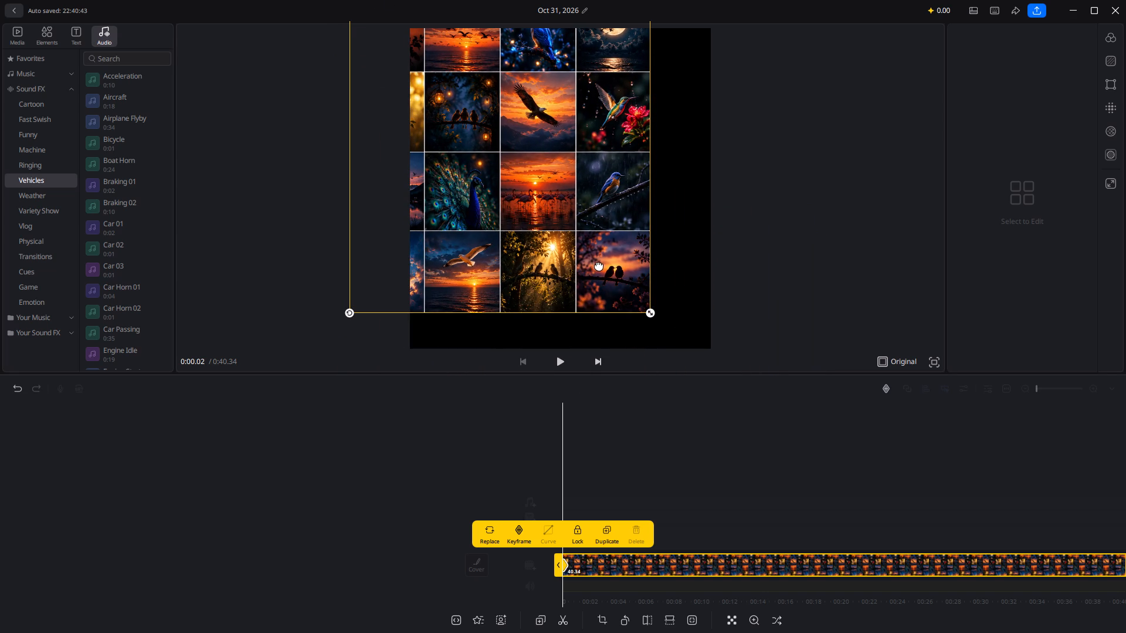
left_click_drag(649, 308, 777, 437)
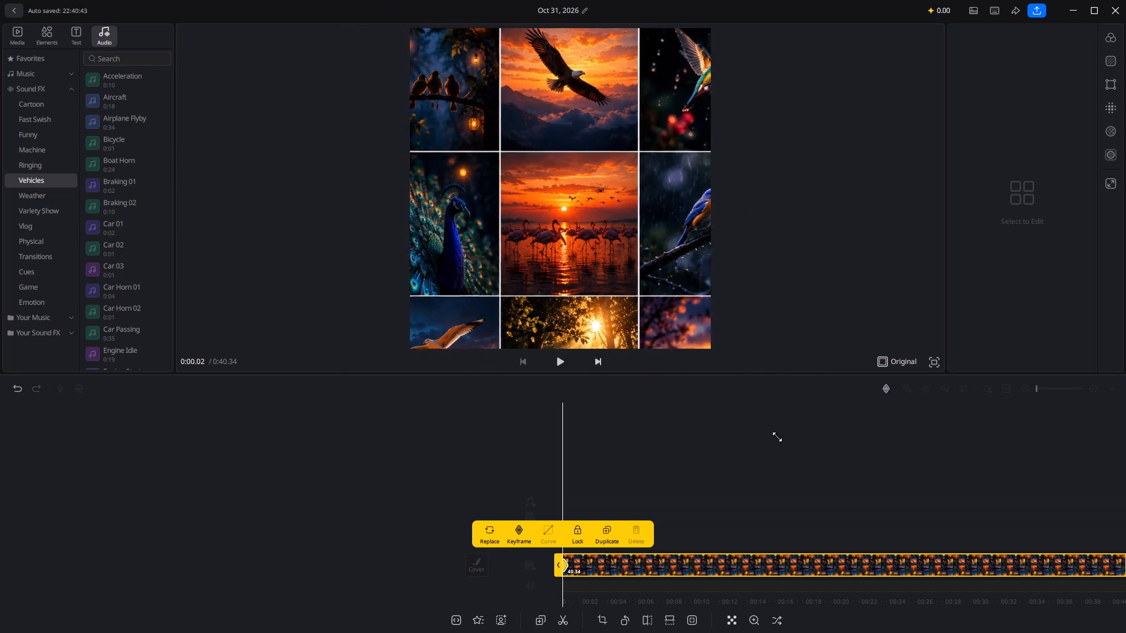
left_click_drag(777, 437, 791, 450)
left_click_drag(599, 274, 373, 196)
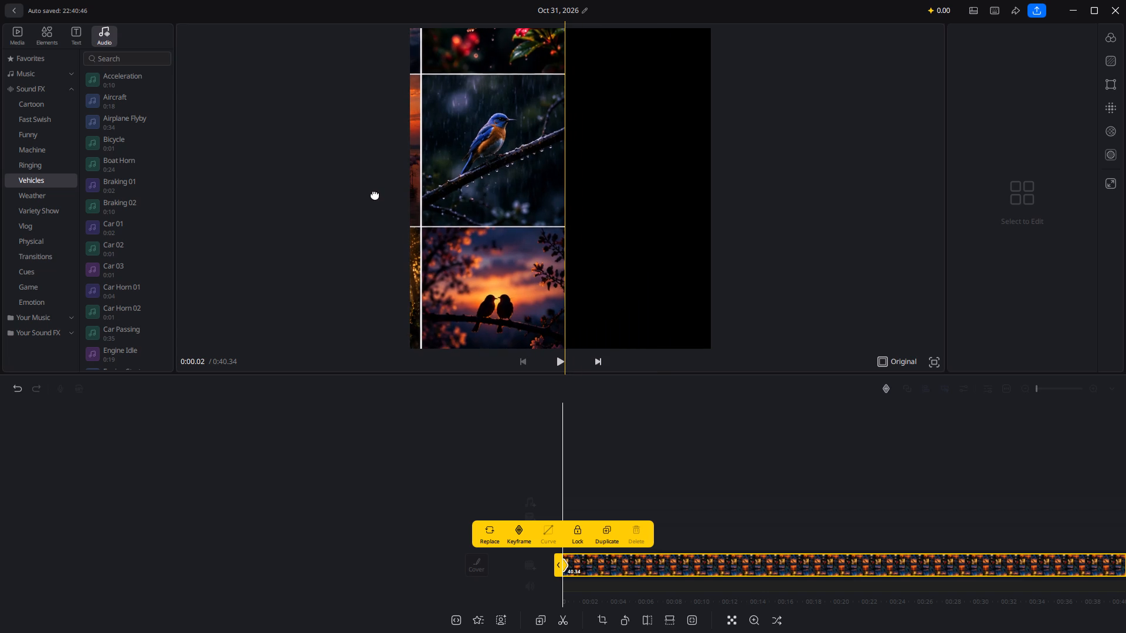
left_click_drag(421, 214, 491, 13)
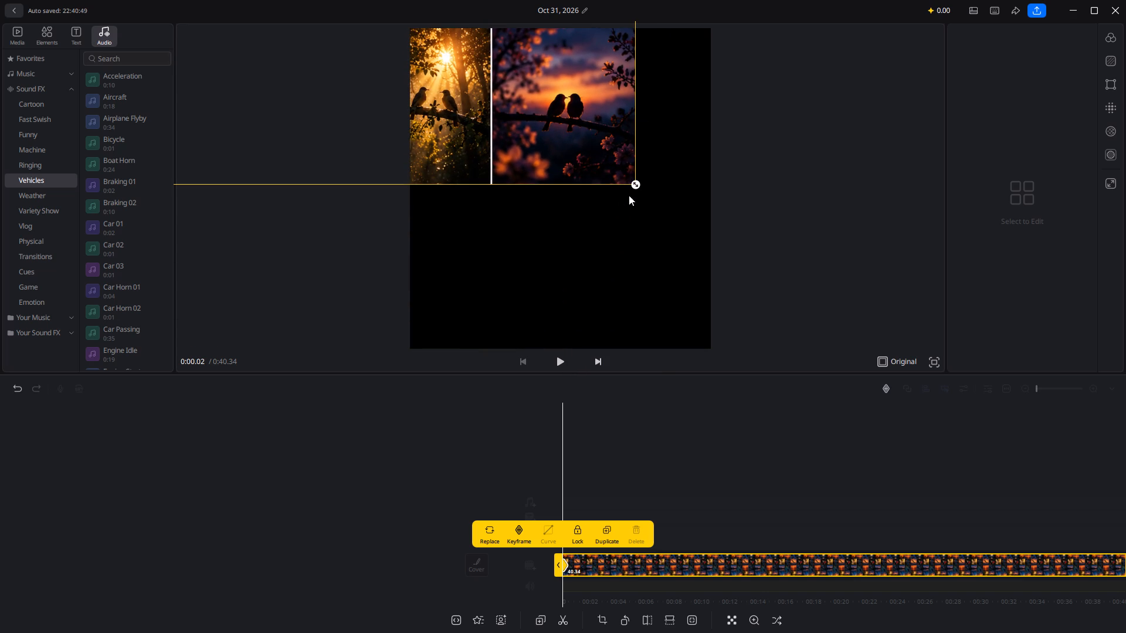
left_click_drag(635, 181, 656, 257)
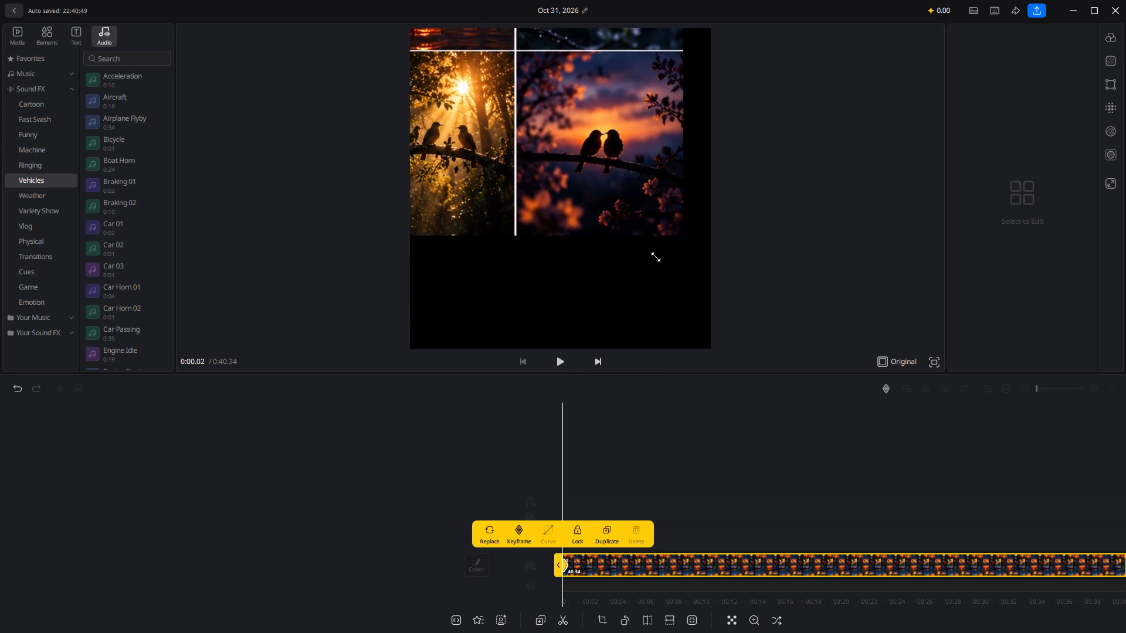
left_click_drag(656, 257, 649, 298)
left_click_drag(629, 198, 522, 127)
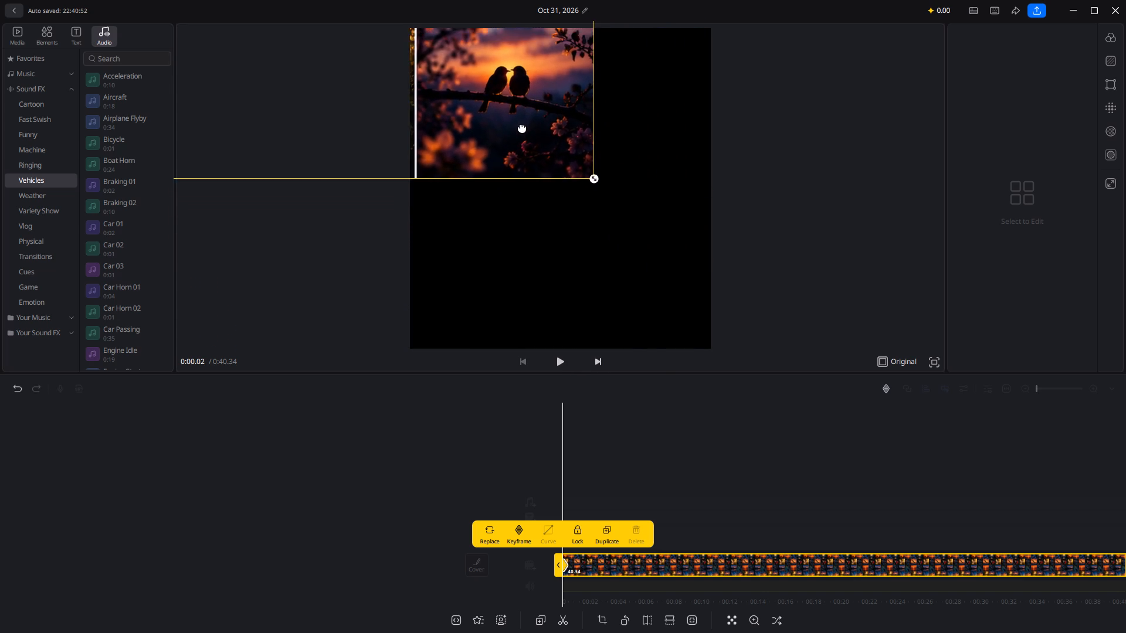
left_click_drag(522, 127, 515, 166)
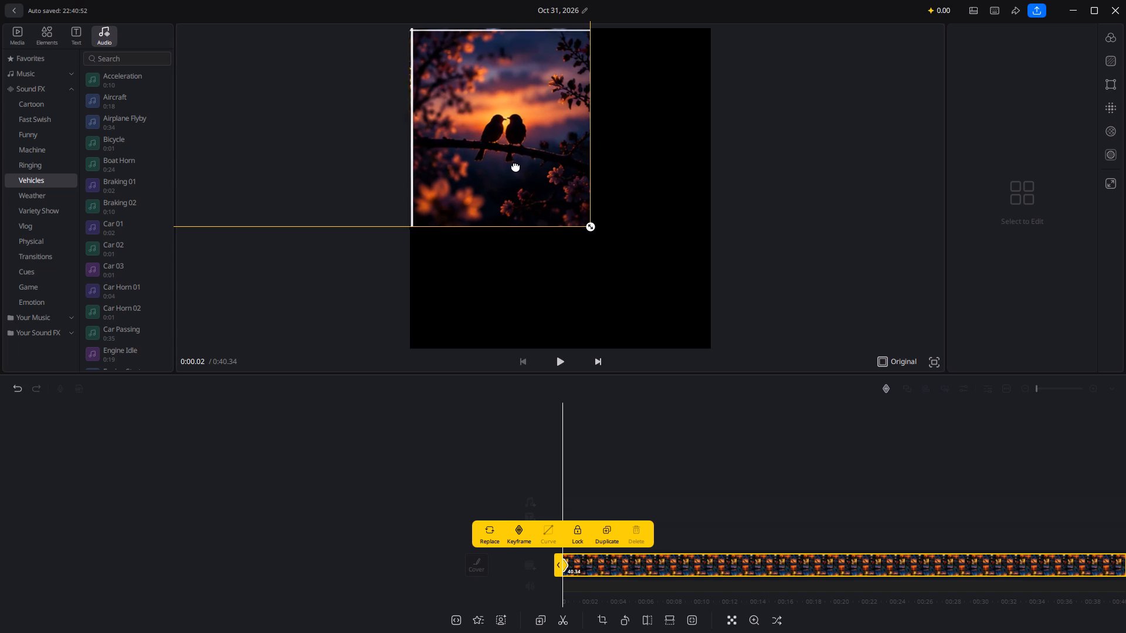
left_click_drag(515, 166, 512, 165)
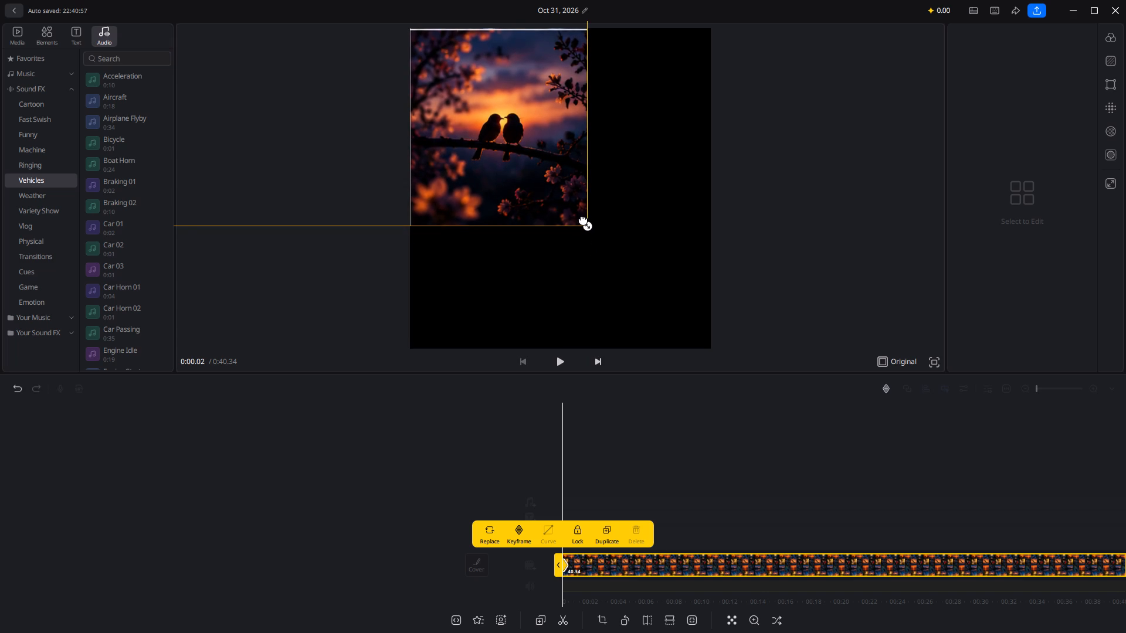
Enlarge the collage further and realign the two-birds tile with the frame's top and left edges, hiding the neighbouring tiles.
left_click_drag(586, 228, 702, 340)
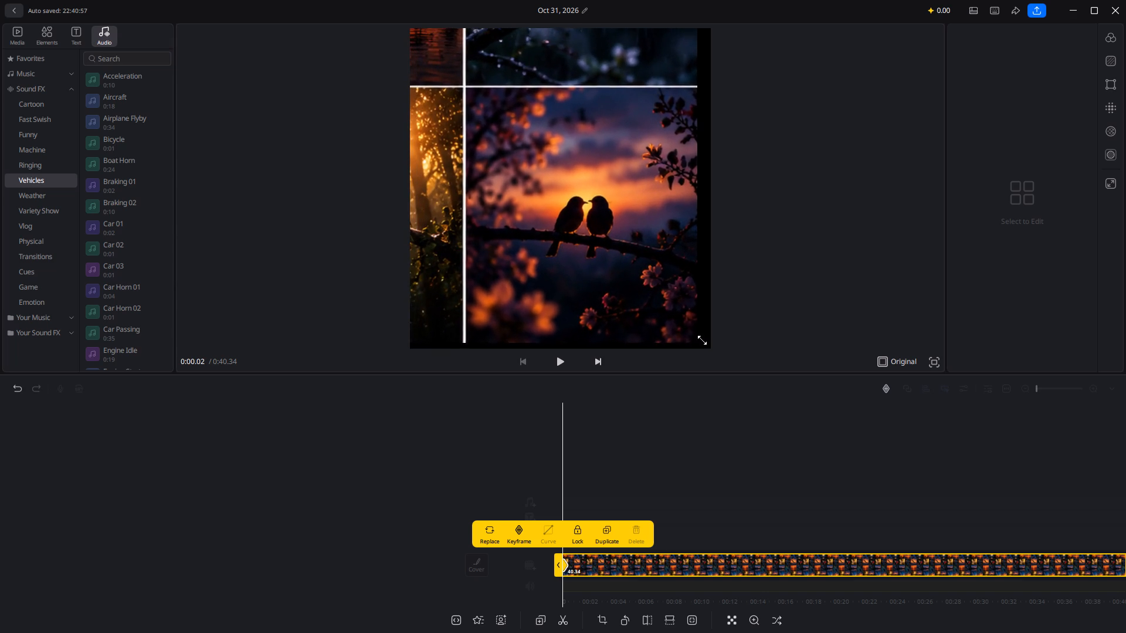
left_click_drag(702, 340, 774, 414)
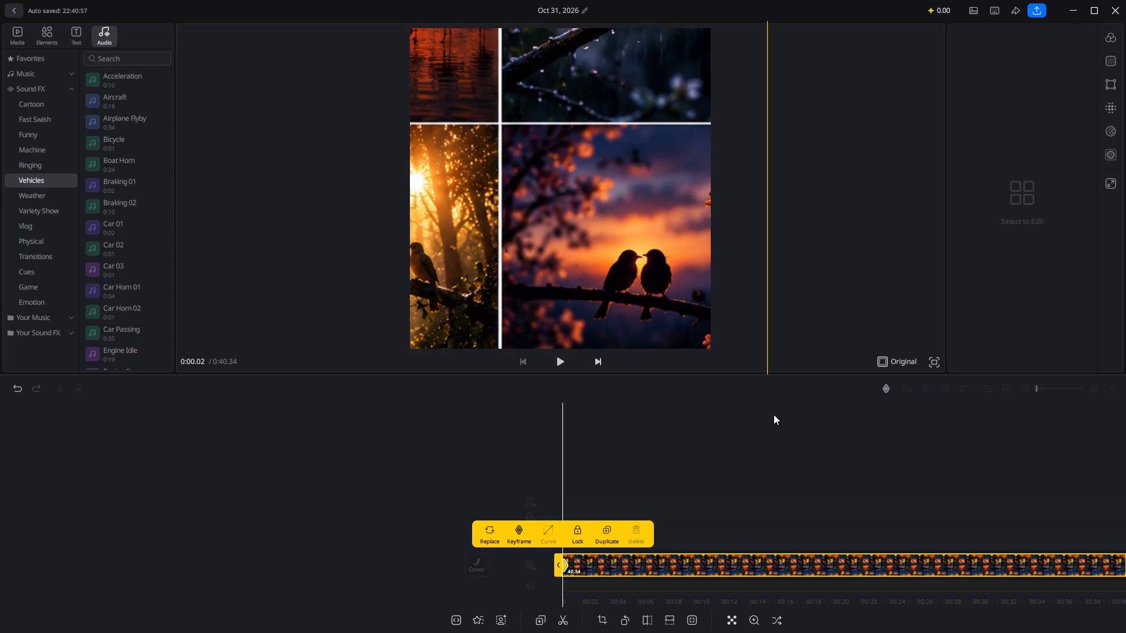
left_click_drag(582, 200, 491, 104)
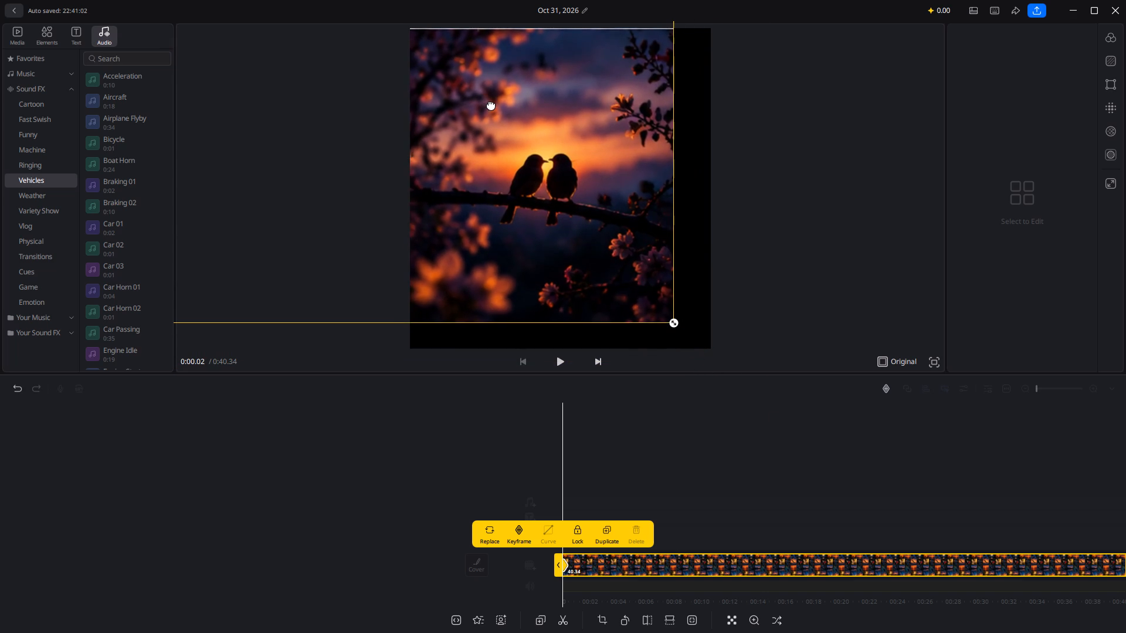
left_click_drag(491, 104, 493, 105)
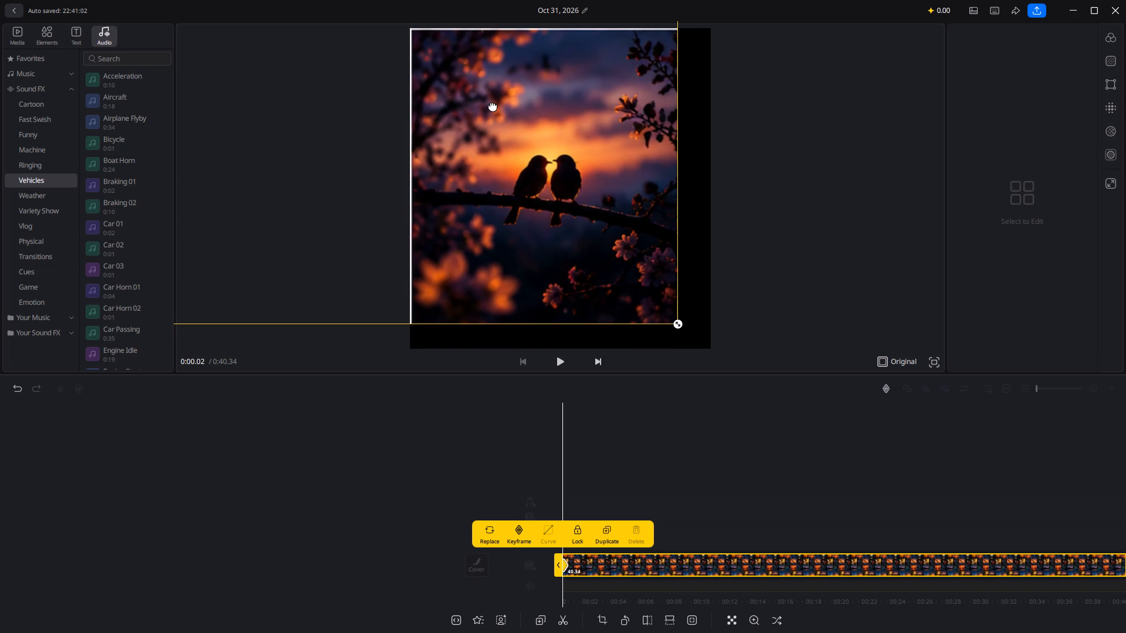
left_click_drag(493, 105, 489, 103)
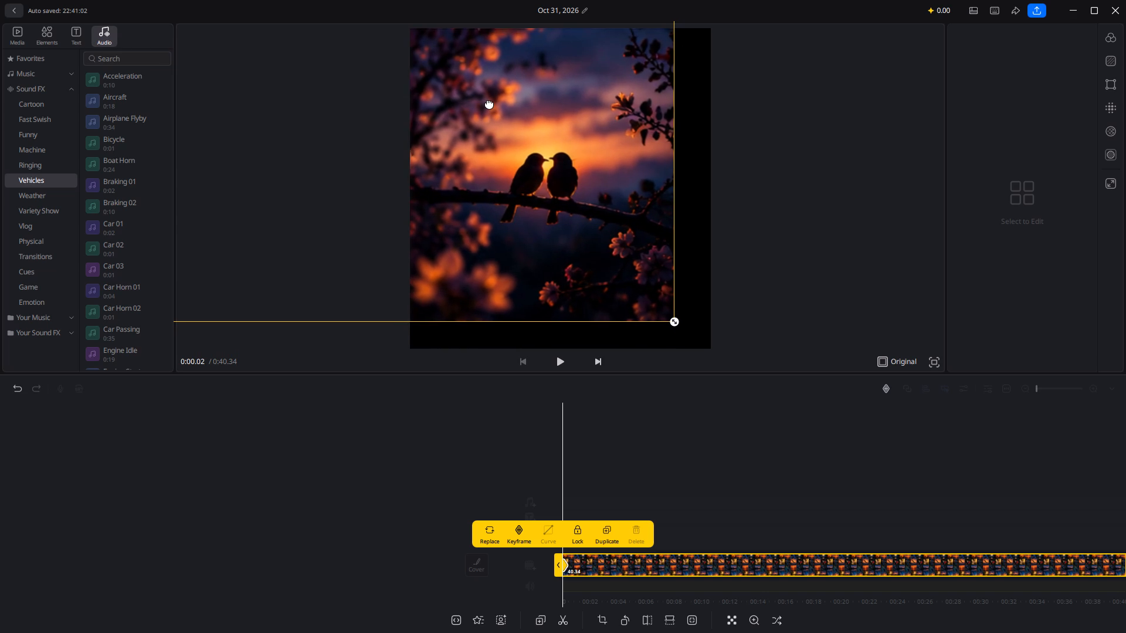
left_click_drag(489, 103, 489, 104)
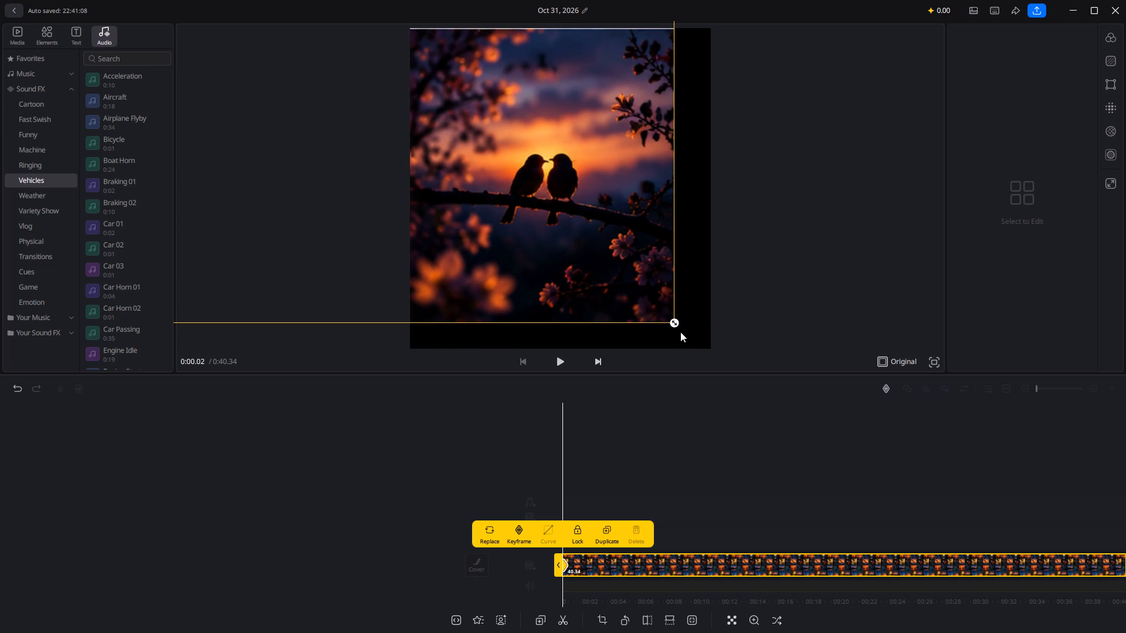
Scale the collage up slightly more and nudge it to push the white divider lines outside the frame's top and left edges.
left_click_drag(676, 326, 713, 344)
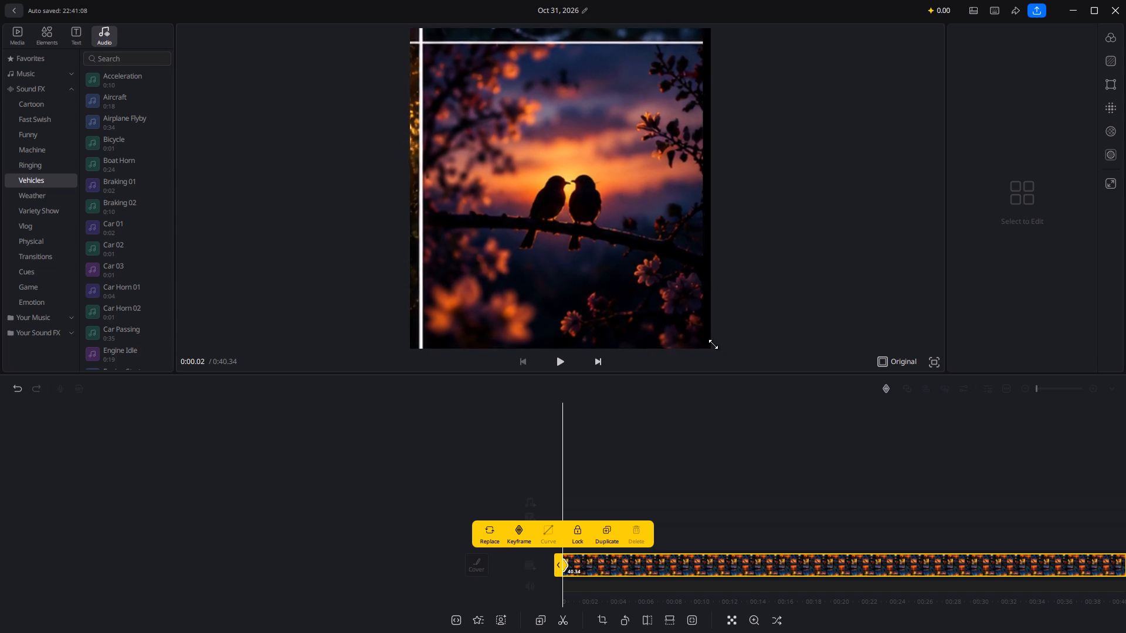
left_click_drag(713, 344, 713, 341)
left_click_drag(671, 302, 665, 292)
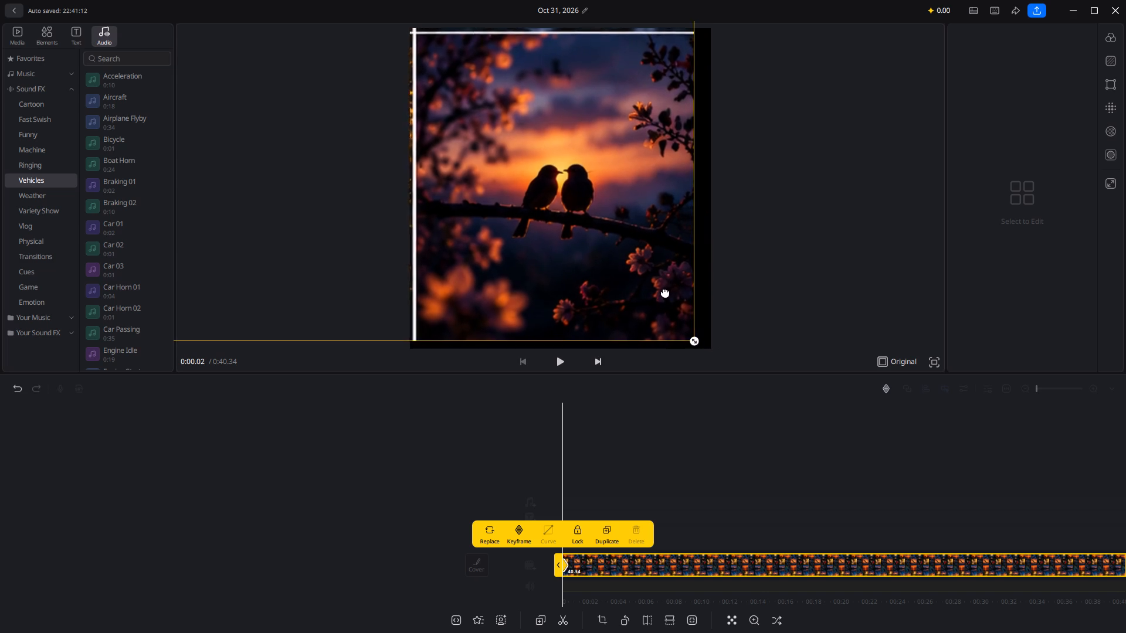
left_click_drag(665, 292, 659, 288)
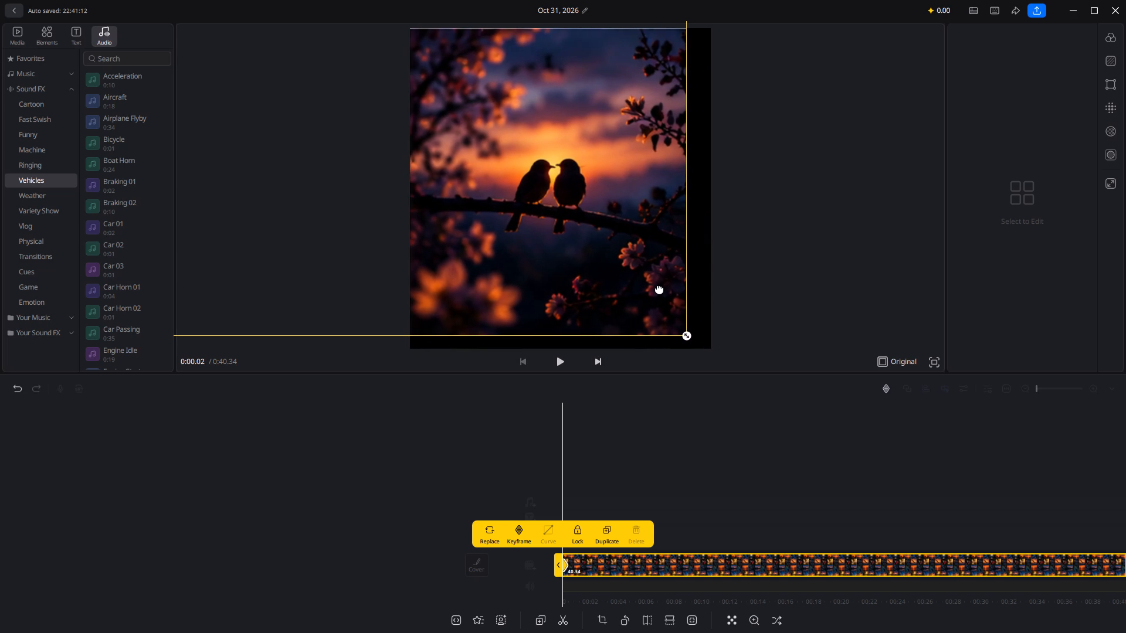
left_click_drag(659, 288, 659, 289)
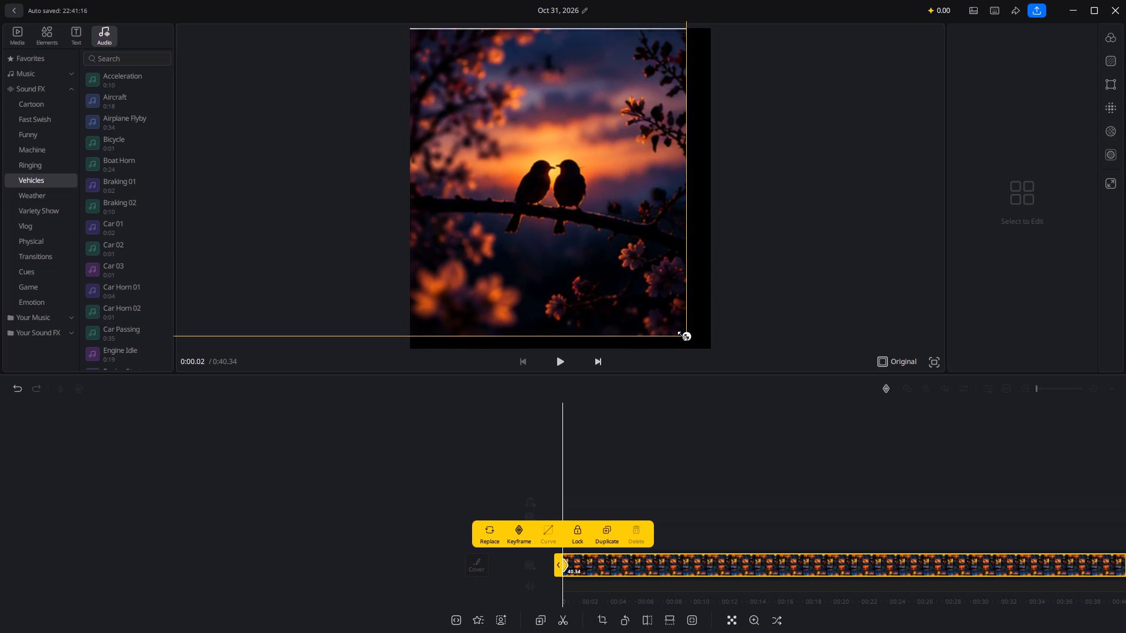
left_click_drag(682, 335, 718, 342)
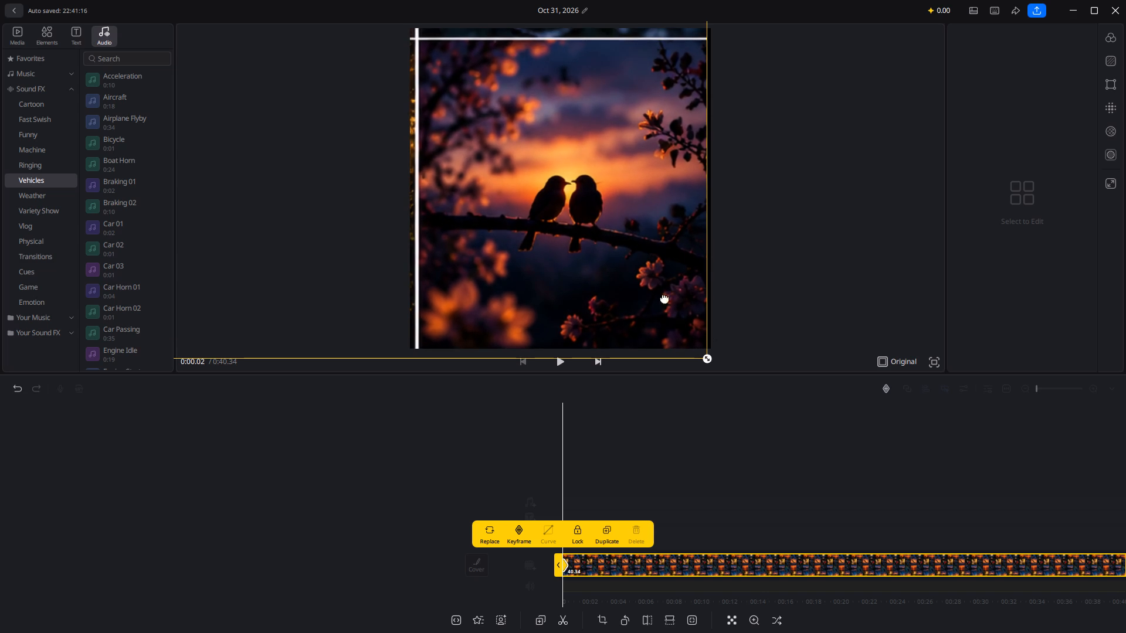
left_click_drag(651, 283, 642, 273)
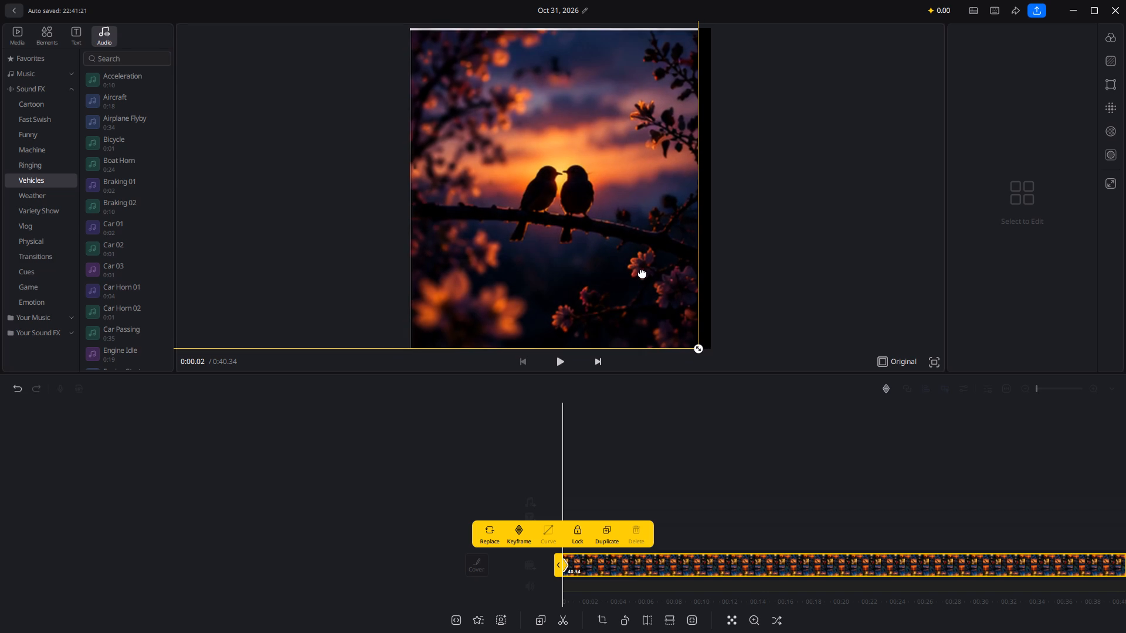
left_click(643, 271)
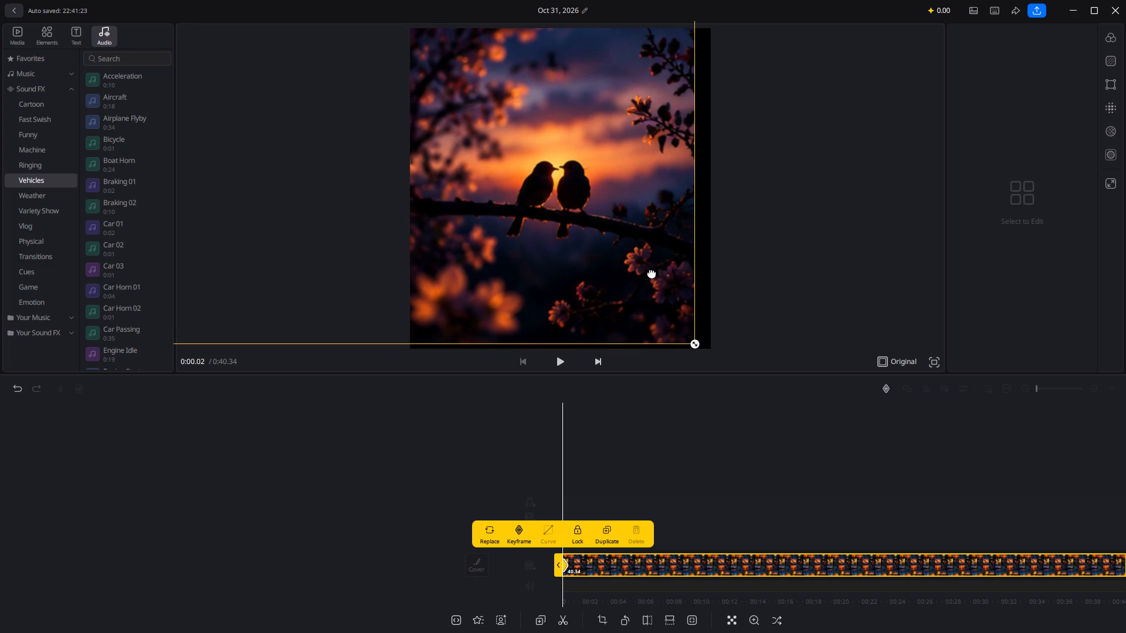
Fine-tune the collage's scale and position until the two-birds tile fills nearly the whole frame without white divider lines.
left_click_drag(696, 344, 718, 351)
left_click(621, 294)
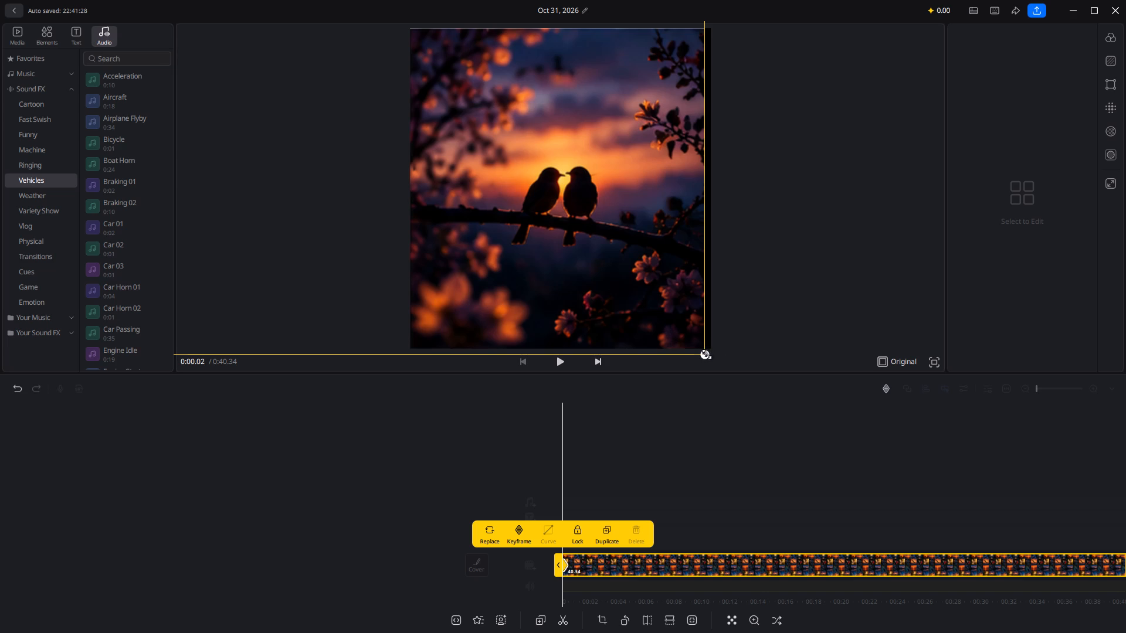
left_click_drag(705, 358, 713, 360)
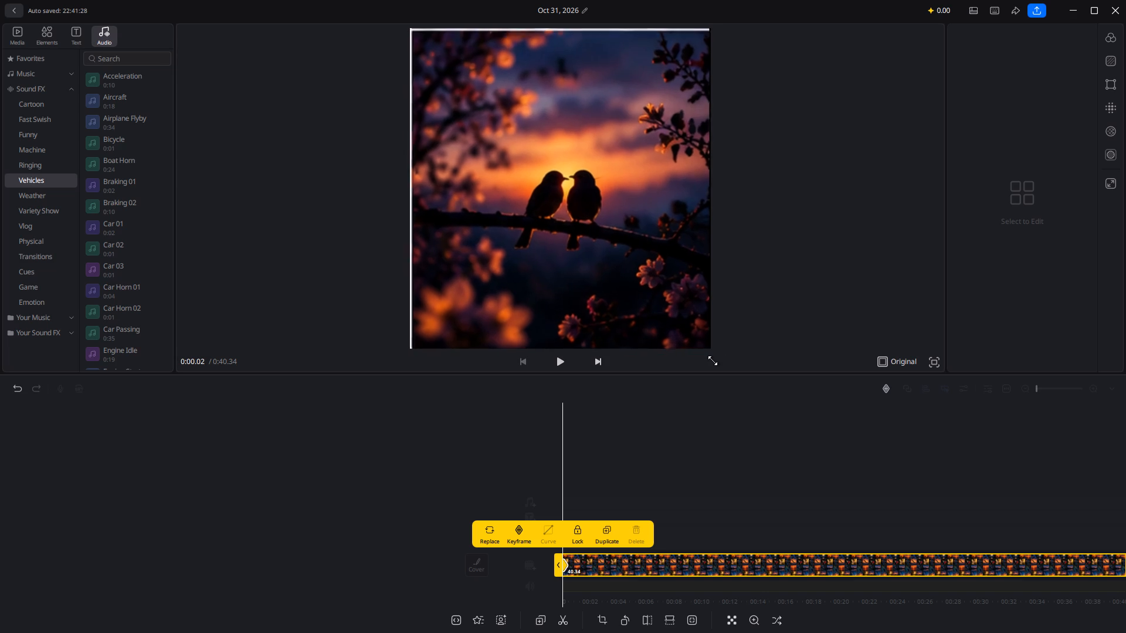
left_click_drag(713, 360, 715, 363)
left_click_drag(673, 322, 667, 318)
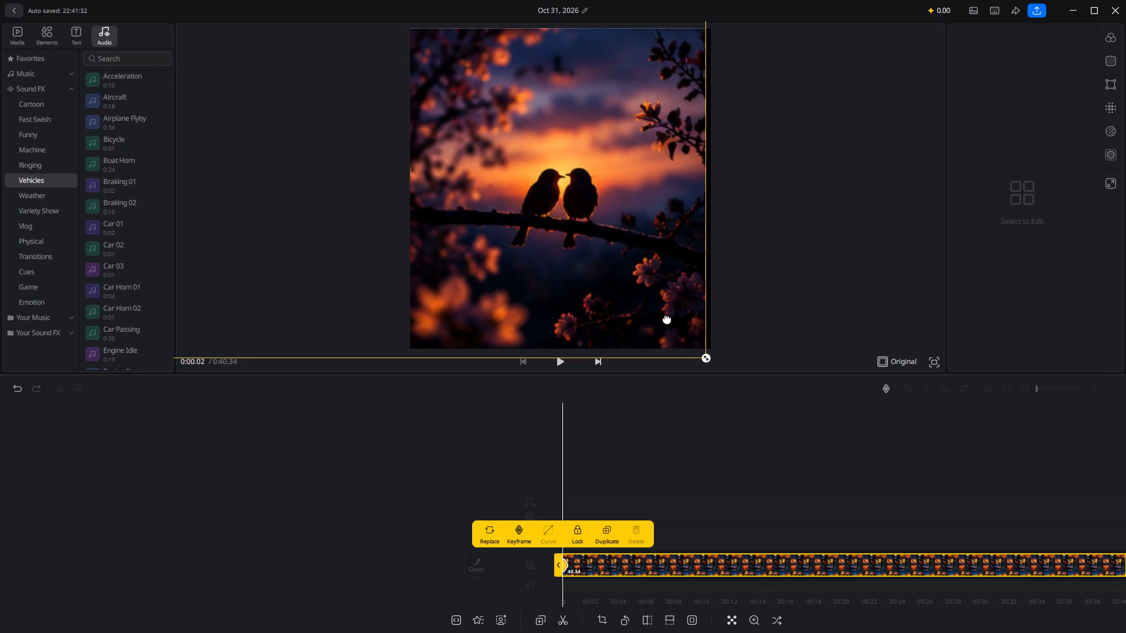
left_click_drag(667, 318, 668, 319)
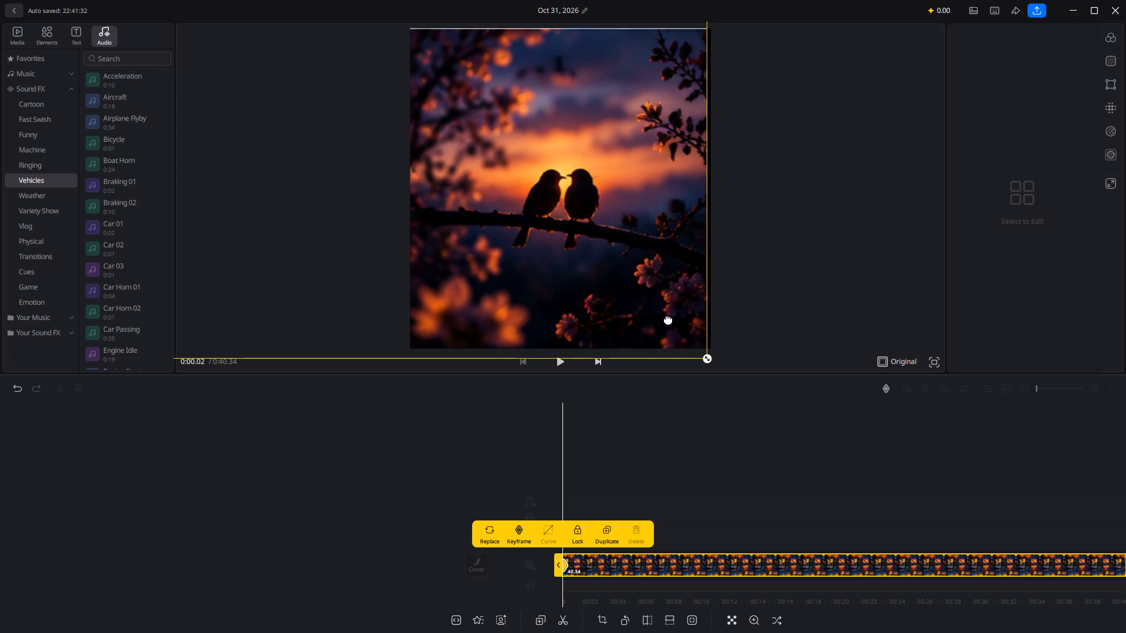
left_click_drag(668, 319, 668, 316)
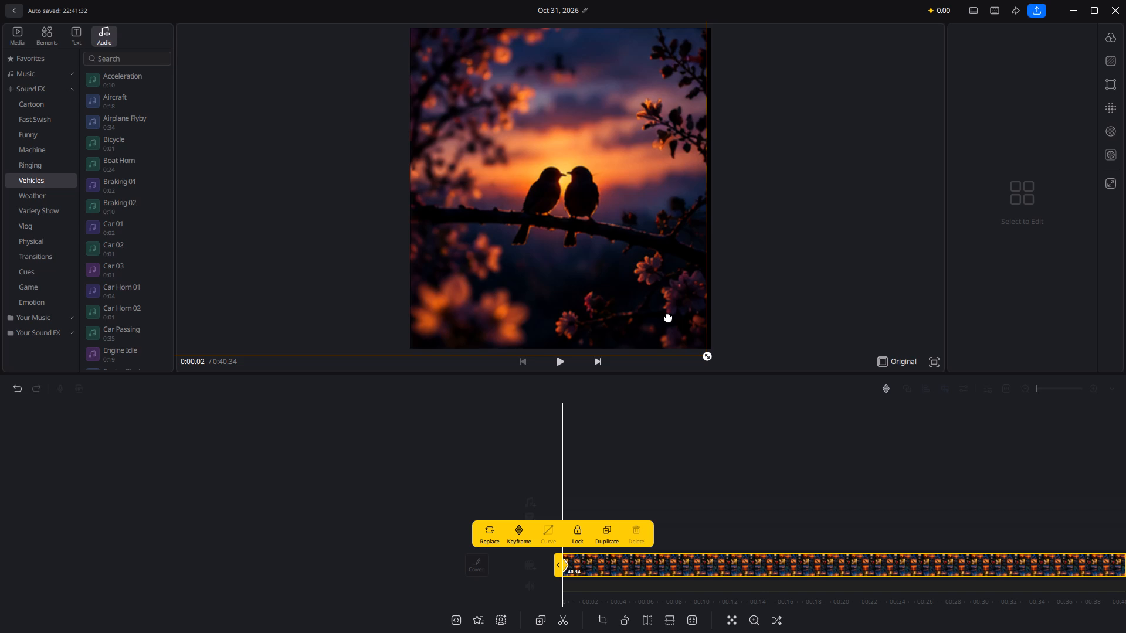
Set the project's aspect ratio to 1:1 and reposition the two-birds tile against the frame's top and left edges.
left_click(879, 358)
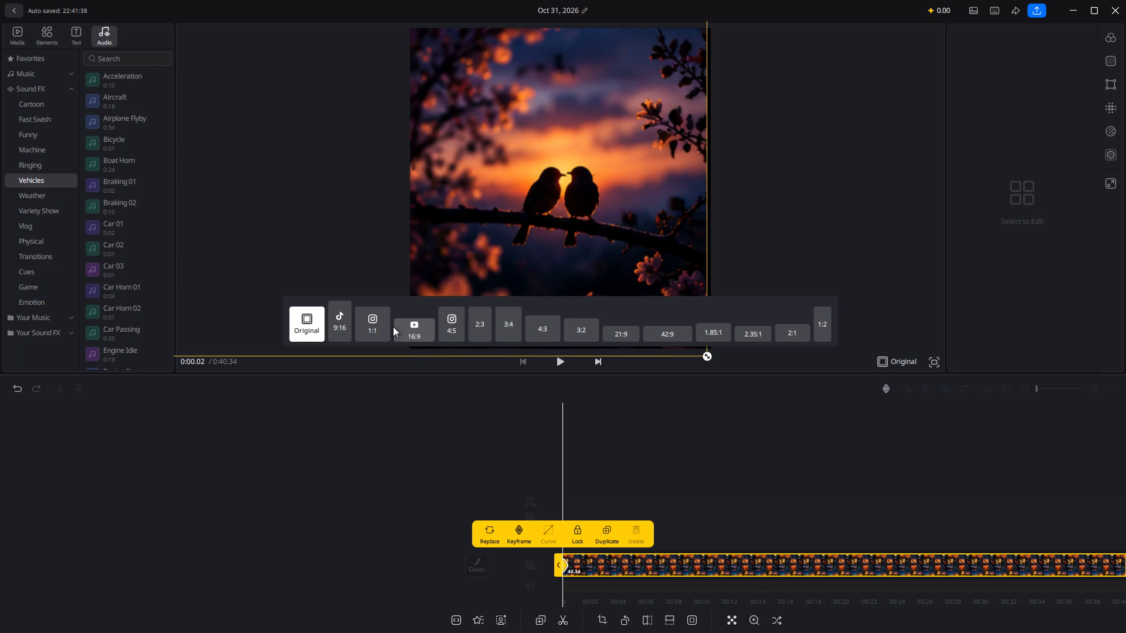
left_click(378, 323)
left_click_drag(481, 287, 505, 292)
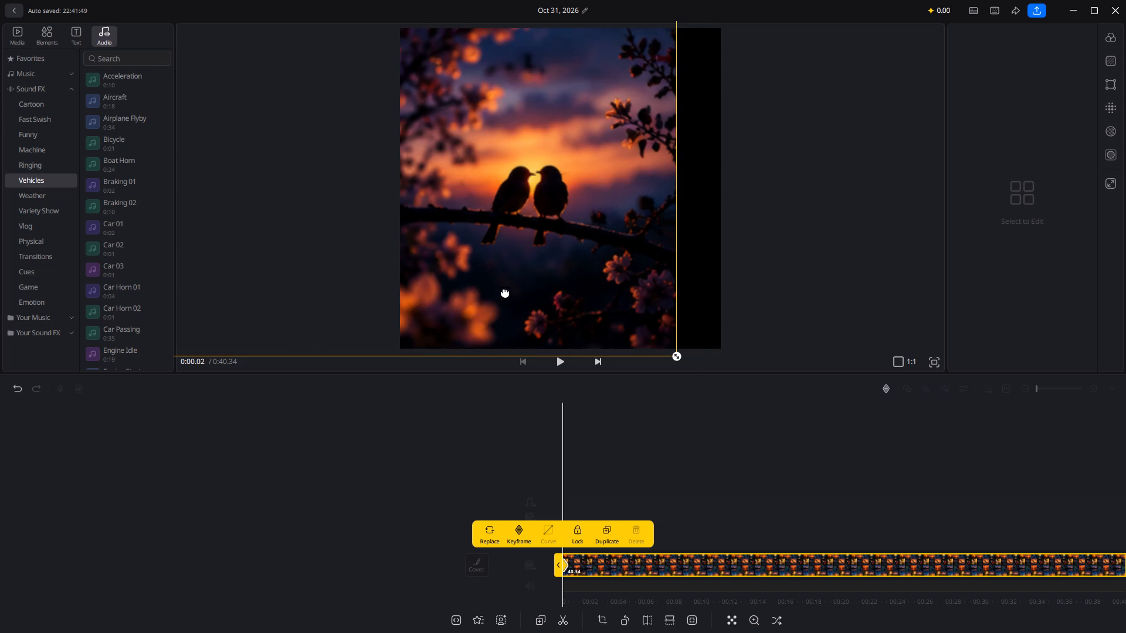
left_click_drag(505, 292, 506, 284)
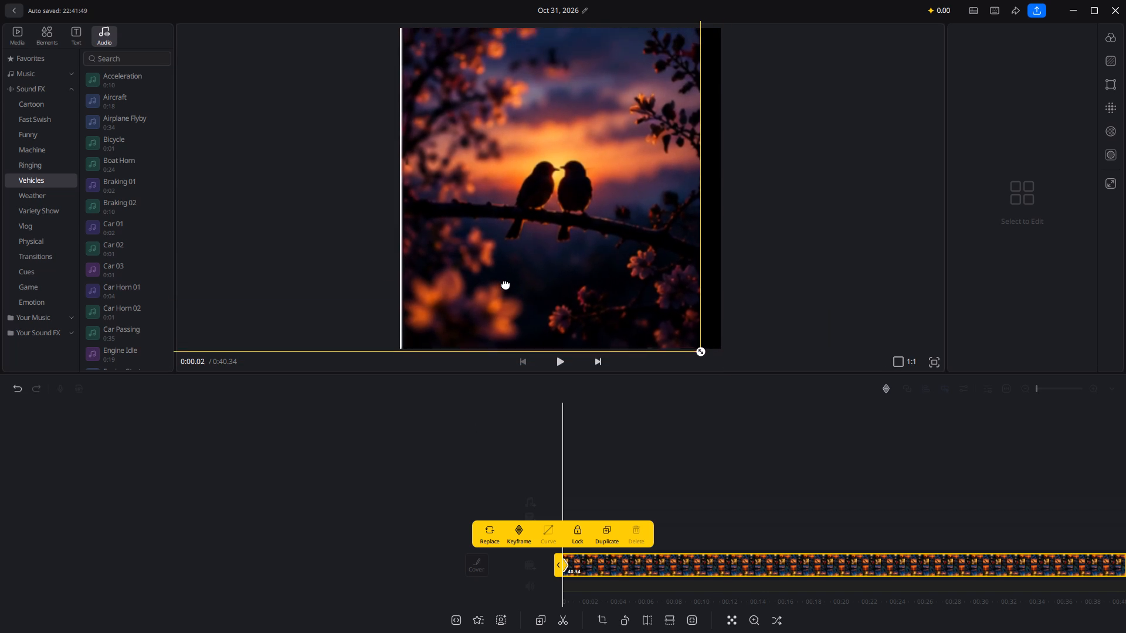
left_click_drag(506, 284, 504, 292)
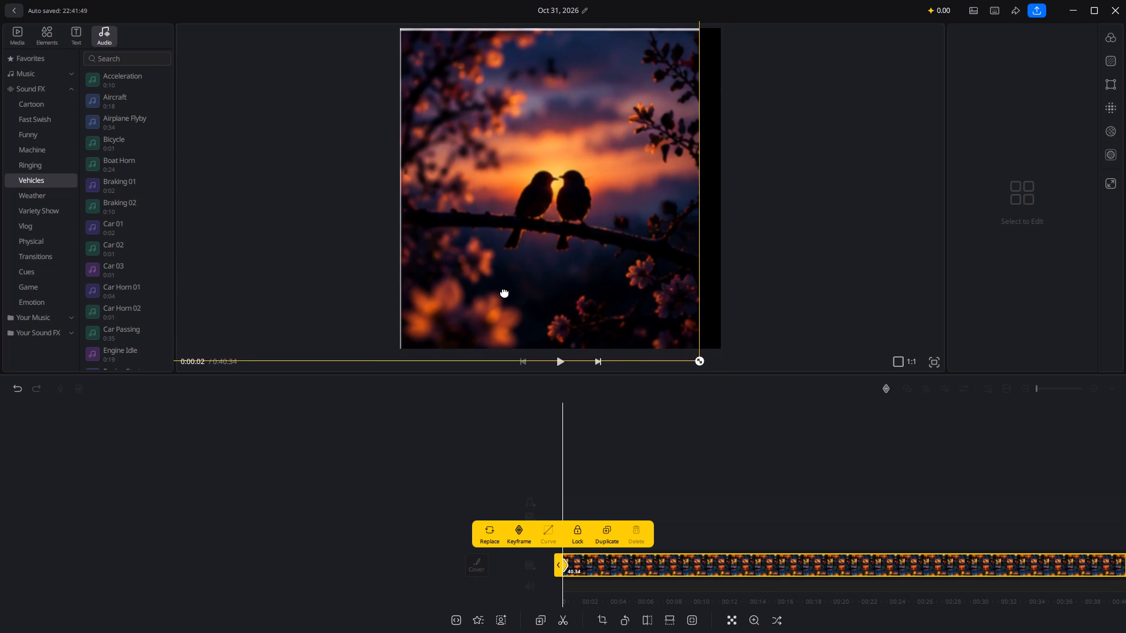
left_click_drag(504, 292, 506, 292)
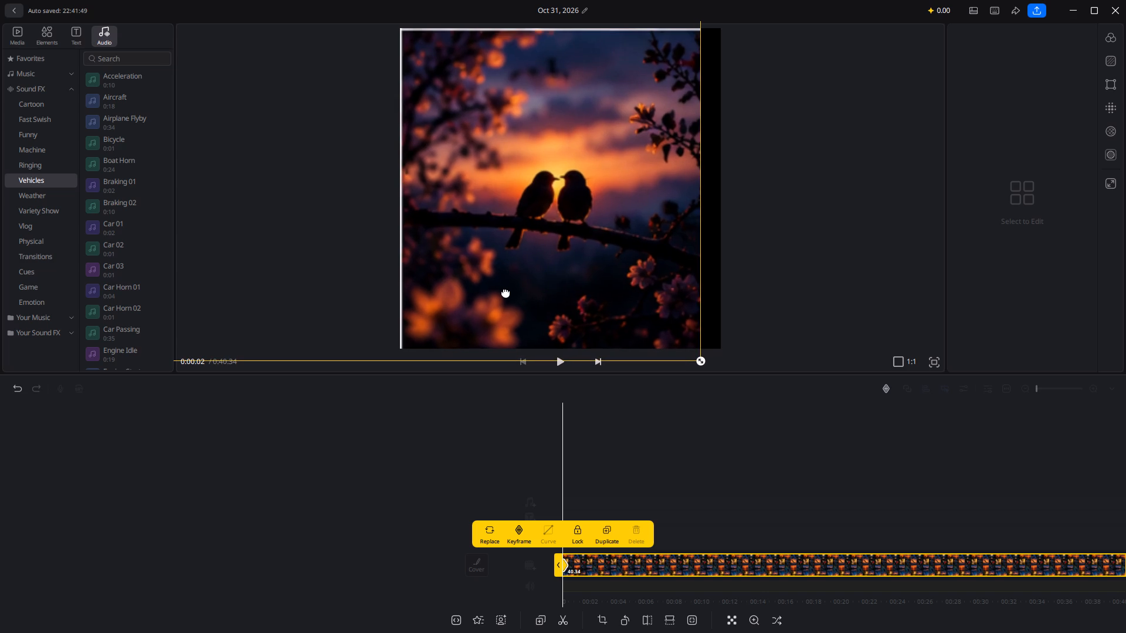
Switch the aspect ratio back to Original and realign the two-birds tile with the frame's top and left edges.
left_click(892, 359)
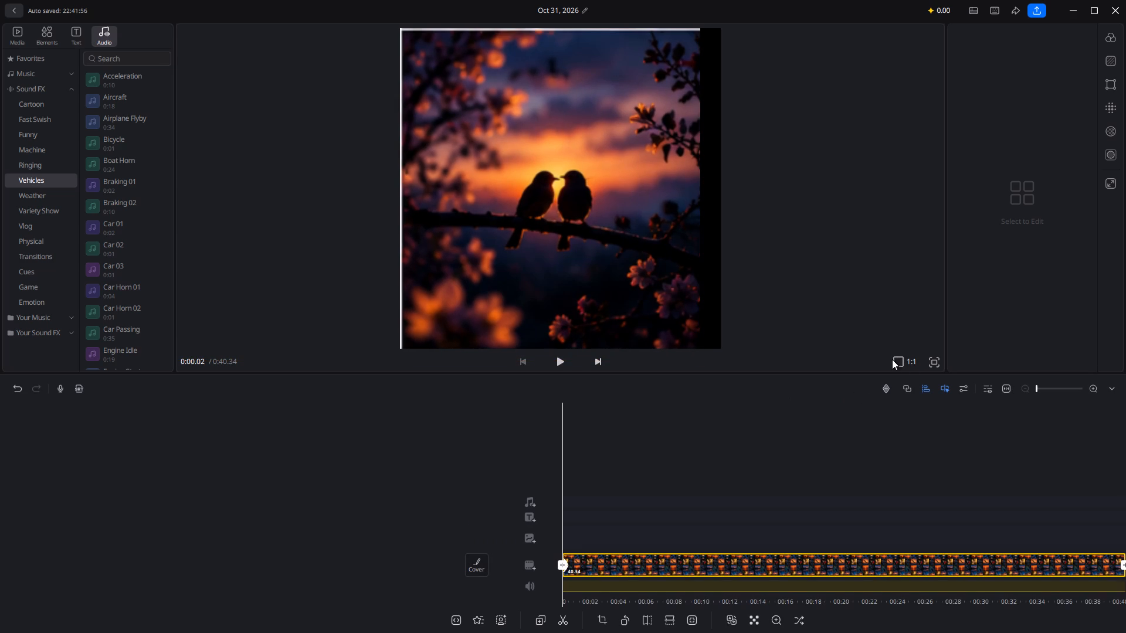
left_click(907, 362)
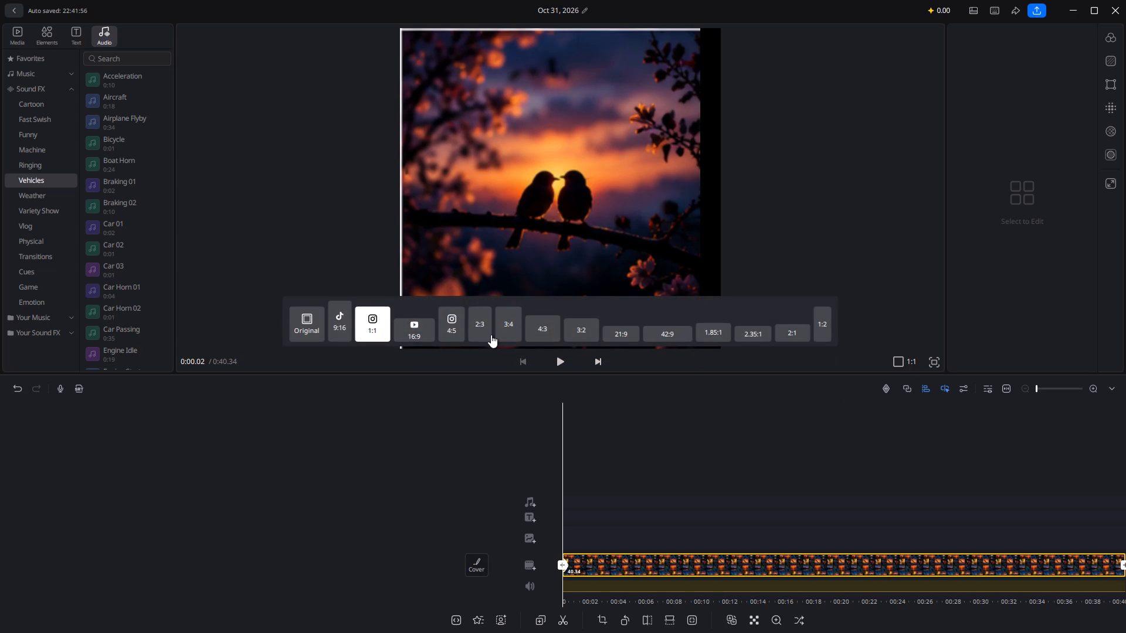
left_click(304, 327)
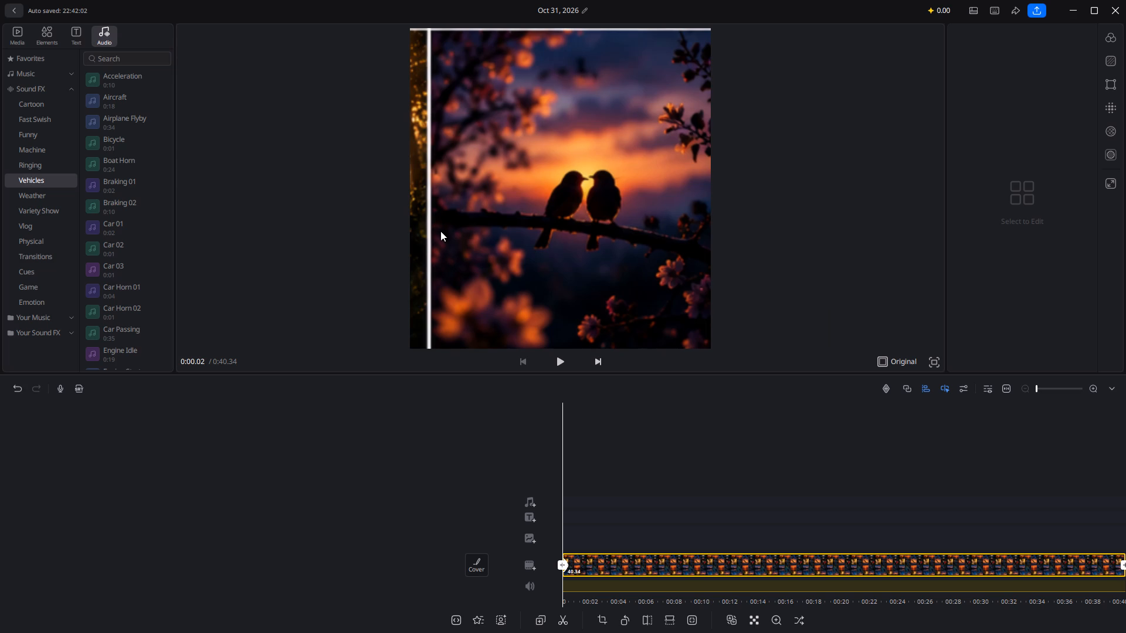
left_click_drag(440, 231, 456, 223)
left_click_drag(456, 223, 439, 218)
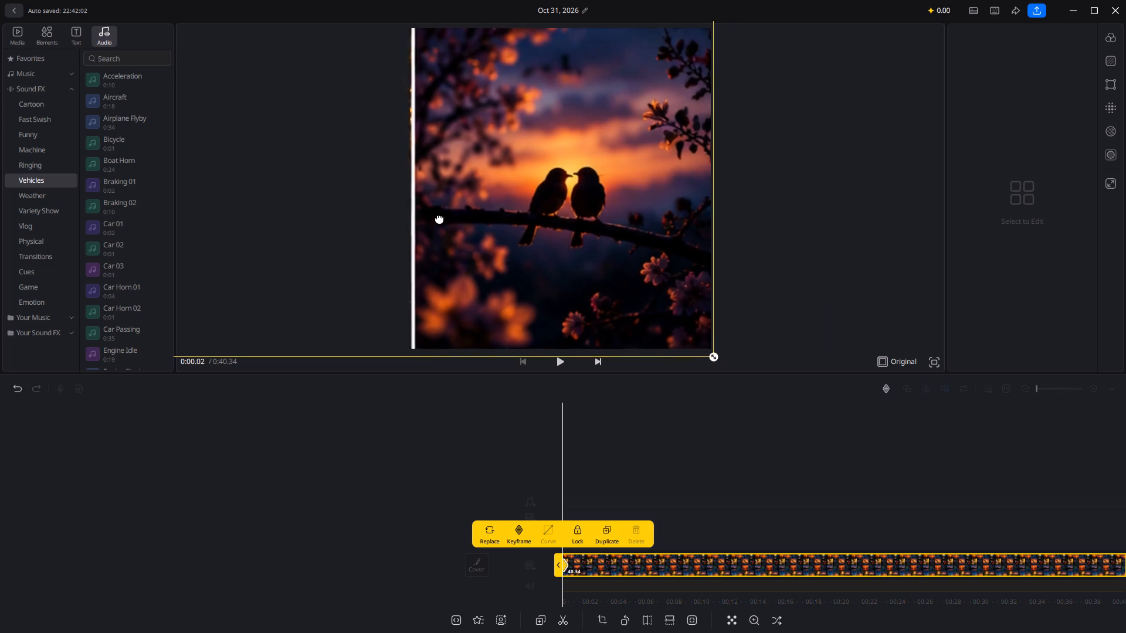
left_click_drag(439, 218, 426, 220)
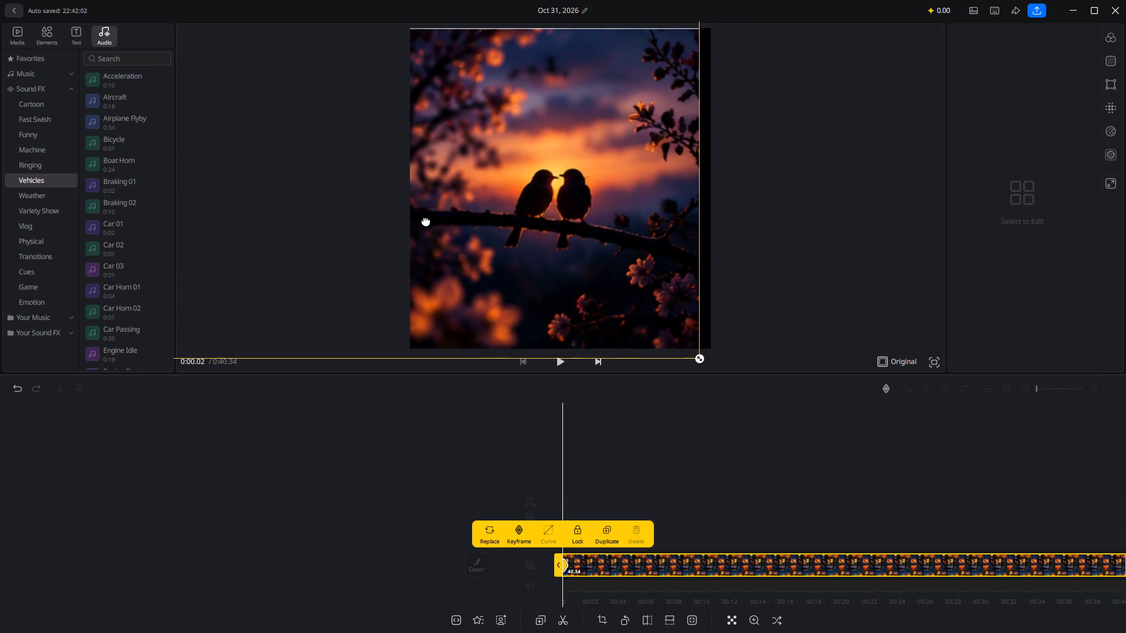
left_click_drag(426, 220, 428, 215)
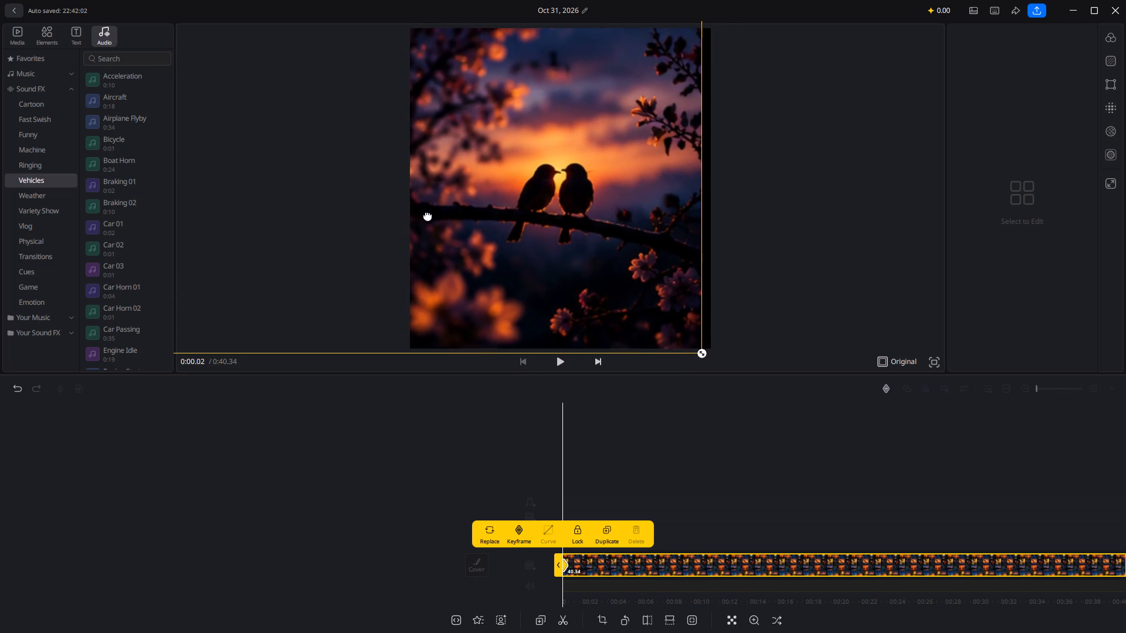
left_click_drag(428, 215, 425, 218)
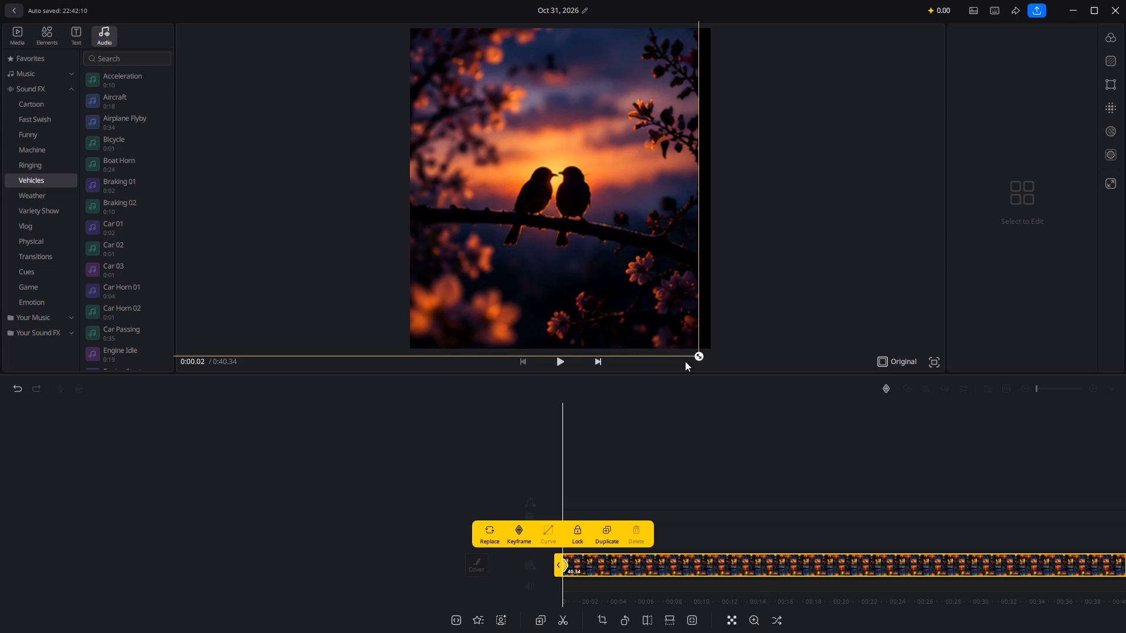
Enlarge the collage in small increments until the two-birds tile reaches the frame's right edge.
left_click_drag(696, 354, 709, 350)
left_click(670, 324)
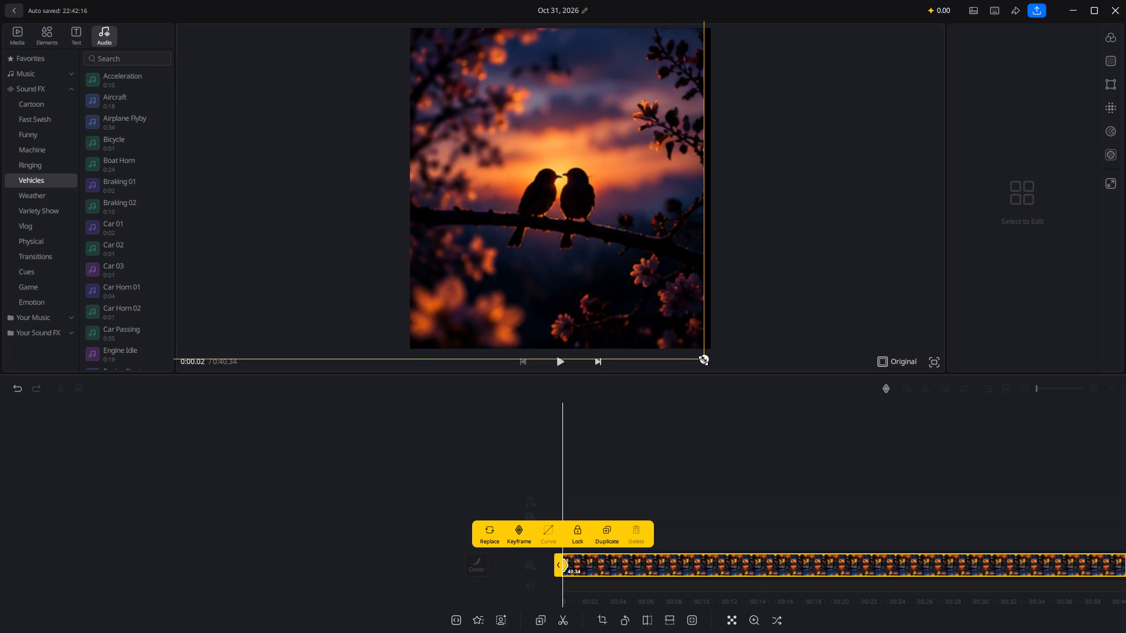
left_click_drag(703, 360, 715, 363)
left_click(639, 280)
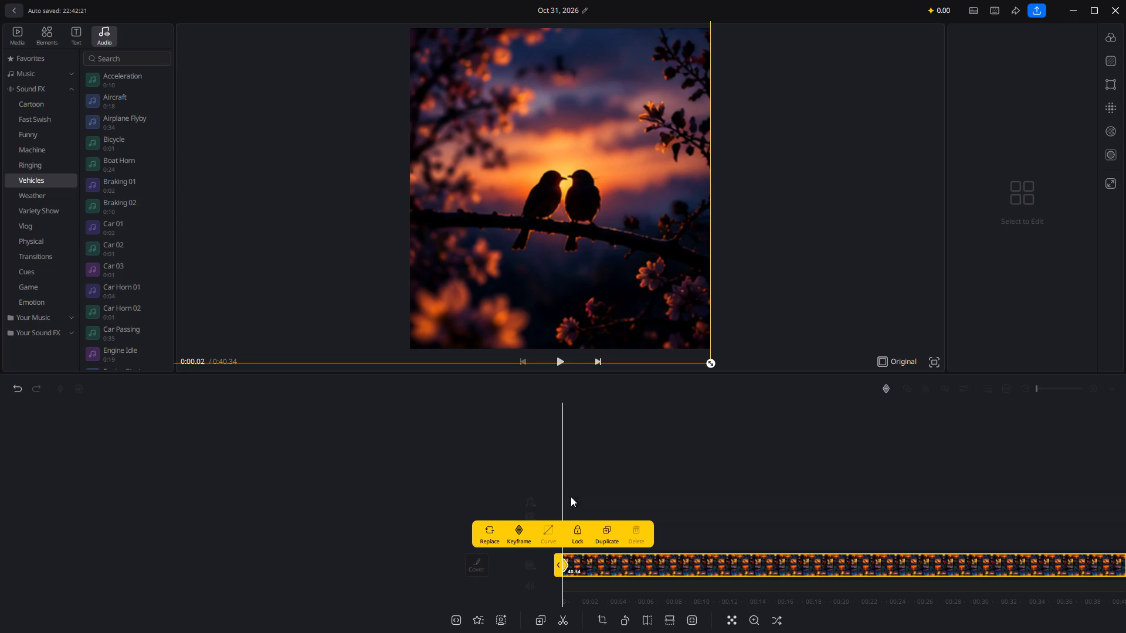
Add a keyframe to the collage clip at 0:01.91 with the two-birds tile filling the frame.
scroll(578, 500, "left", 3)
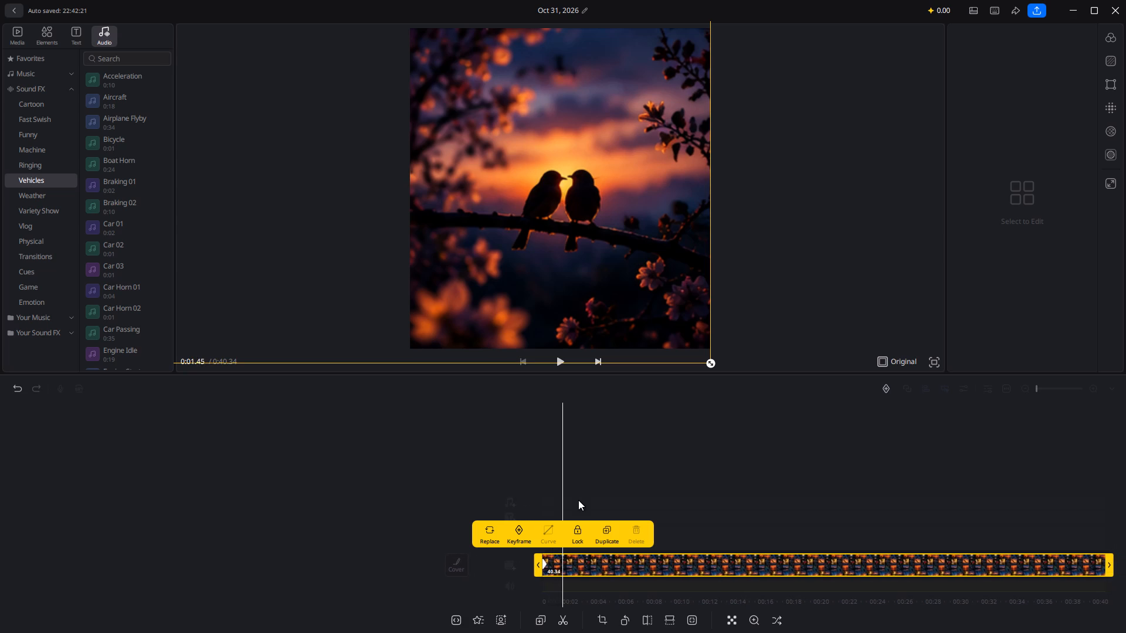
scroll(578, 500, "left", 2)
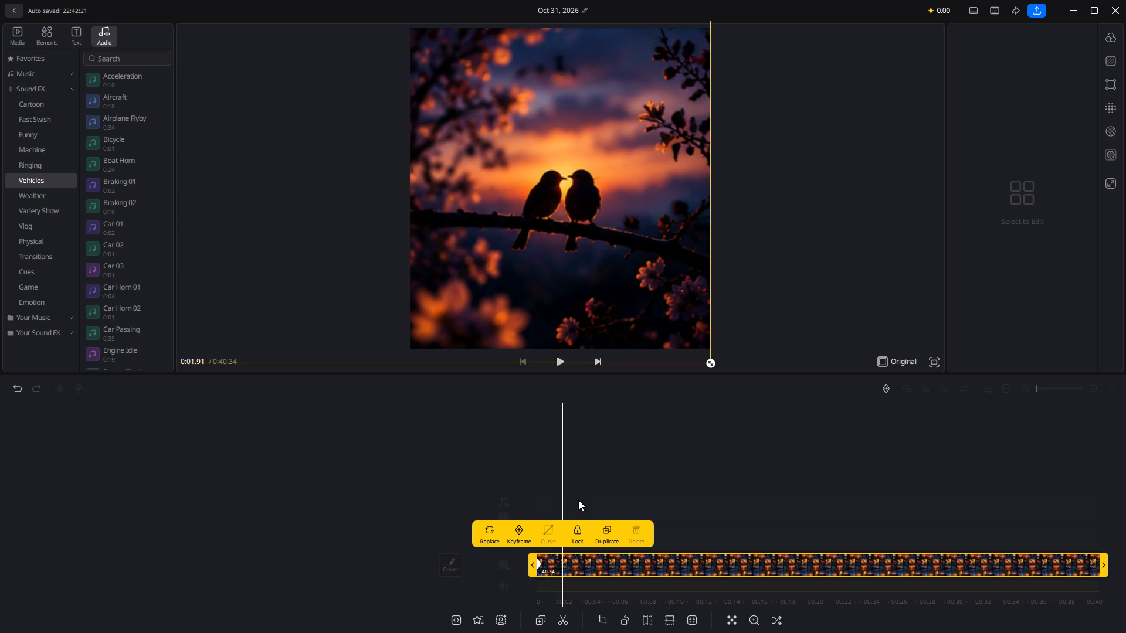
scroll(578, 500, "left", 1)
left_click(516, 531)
Undo the new keyframe, the aspect-ratio changes and every collage resize and move, back to the full four-by-four grid filling the frame.
scroll(537, 534, "right", 4)
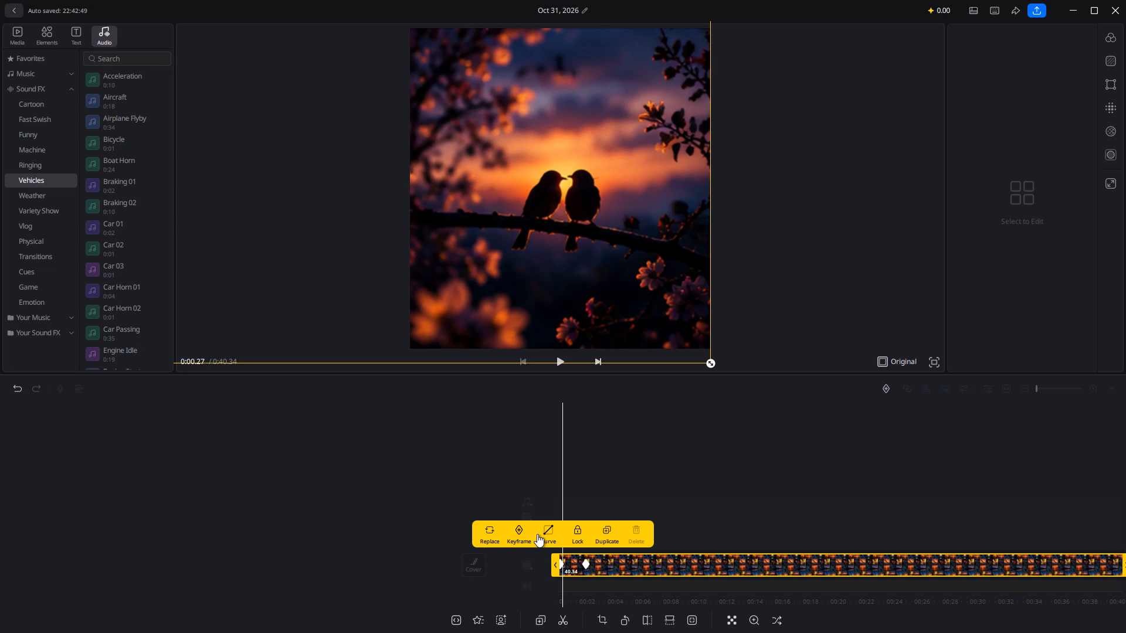
key("ctrl+z")
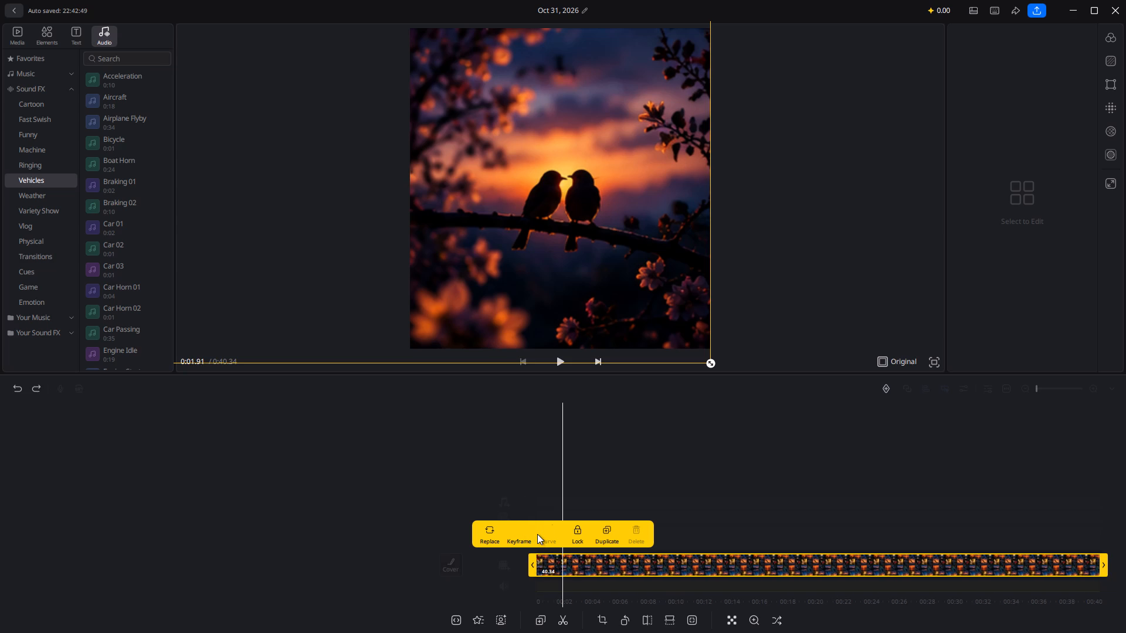
key("ctrl+z")
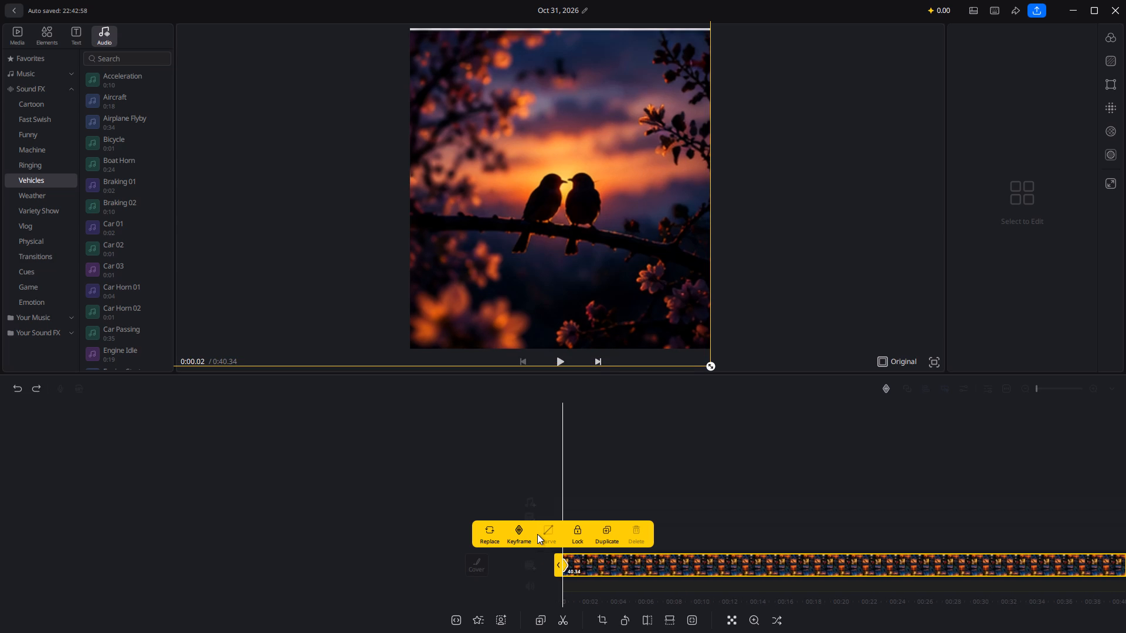
key("ctrl+z")
key("ctrl+z")
key("ctrl+z")
key("ctrl+z")
key("ctrl+z")
key("ctrl+z")
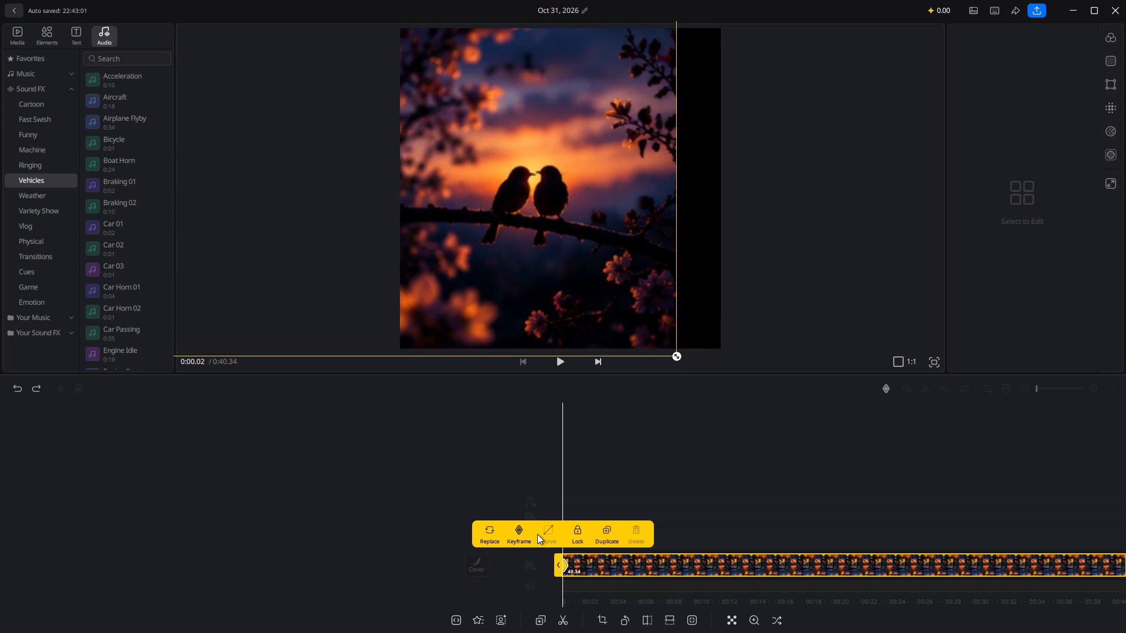
key("ctrl+z")
key("ctrl+z")
key("ctrl+z")
key("ctrl+z")
key("ctrl+z")
key("ctrl+z")
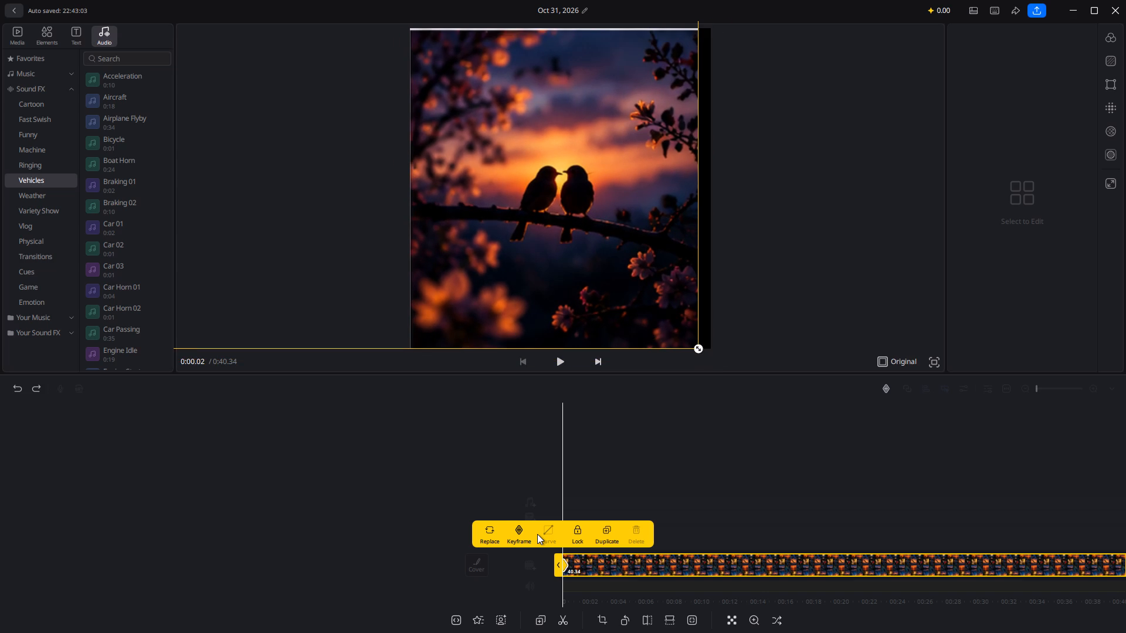
key("ctrl+z")
key("ctrl+z")
key("ctrl+z")
key("ctrl+z")
key("ctrl+z")
key("ctrl+z")
key("ctrl+z")
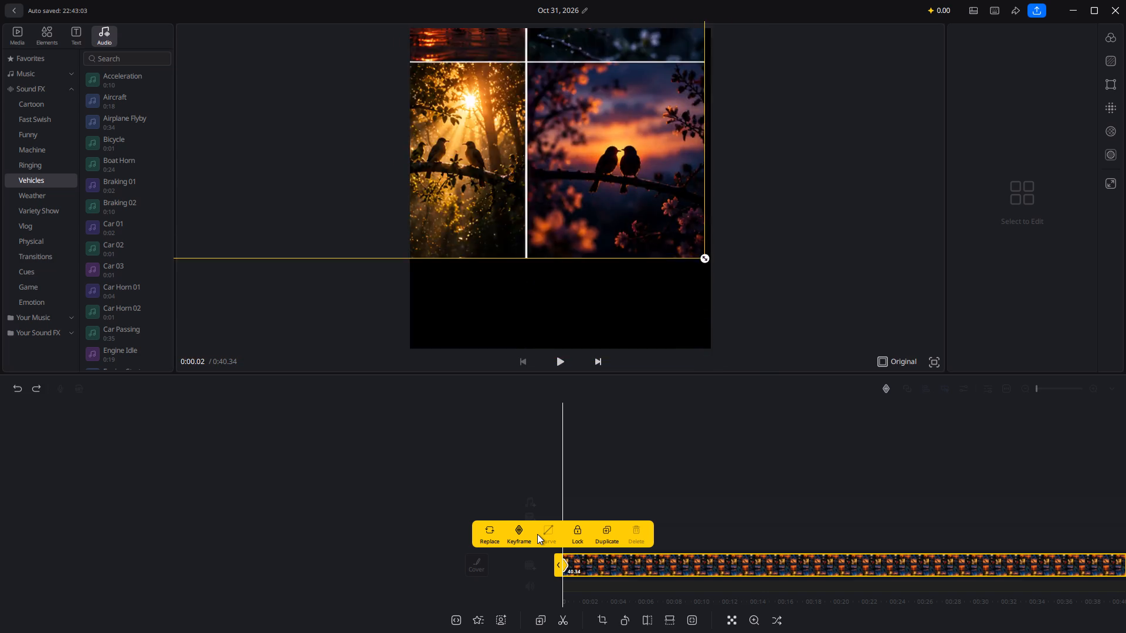
key("ctrl+z")
key("ctrl+z")
key("ctrl+z")
key("ctrl+z")
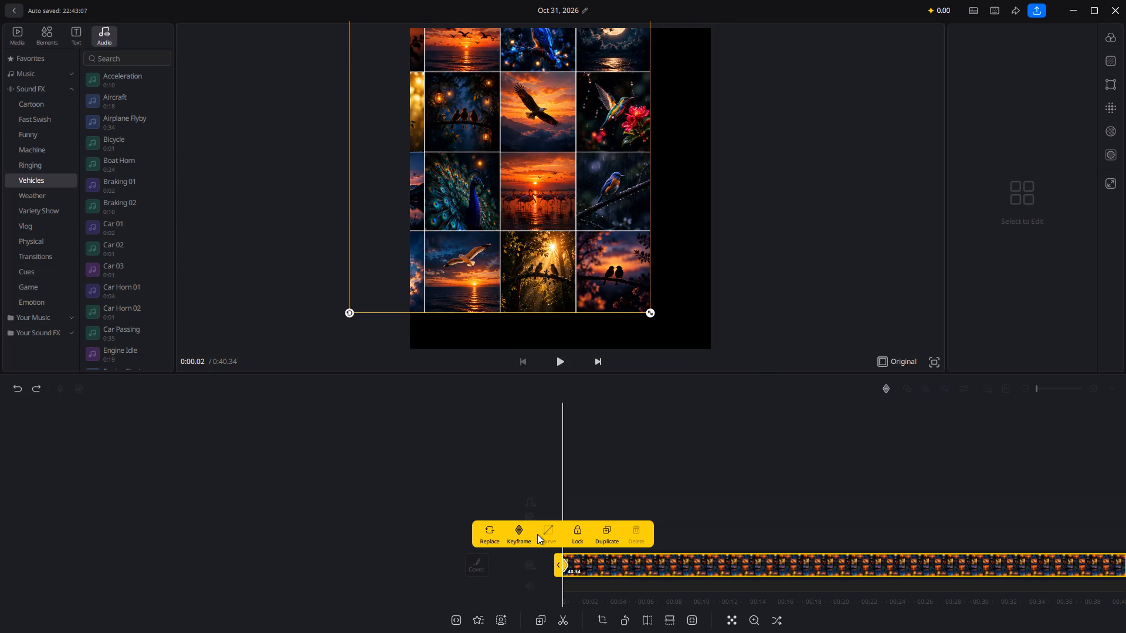
key("ctrl+z")
key("ctrl+z")
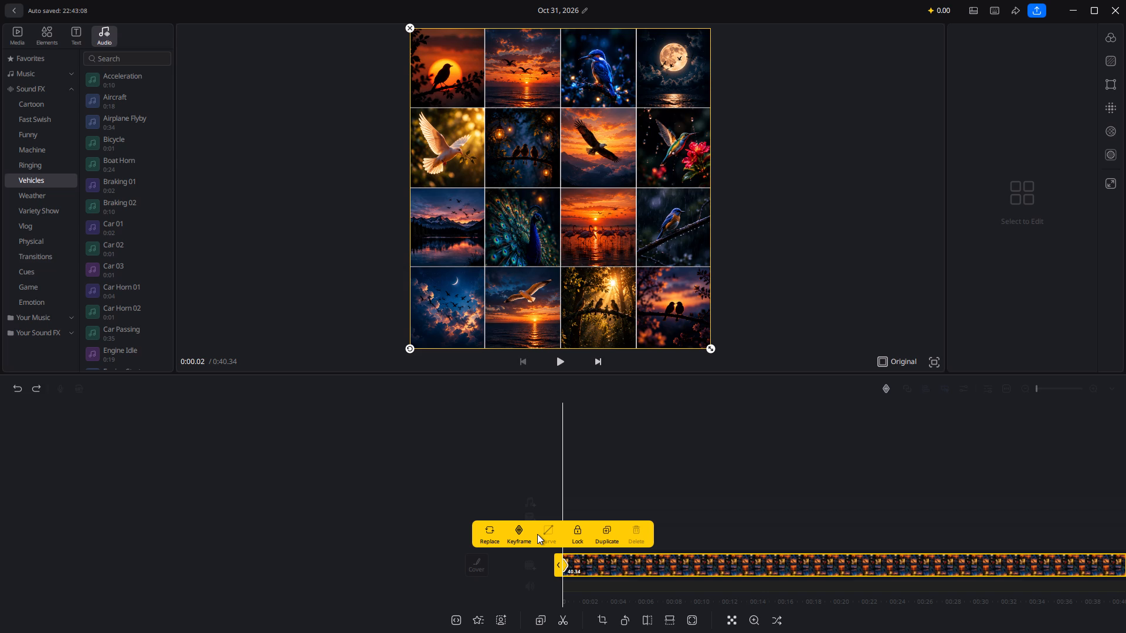
Add a keyframe to the collage clip at 0:01.70 with the full collage in the frame.
scroll(669, 533, "left", 1)
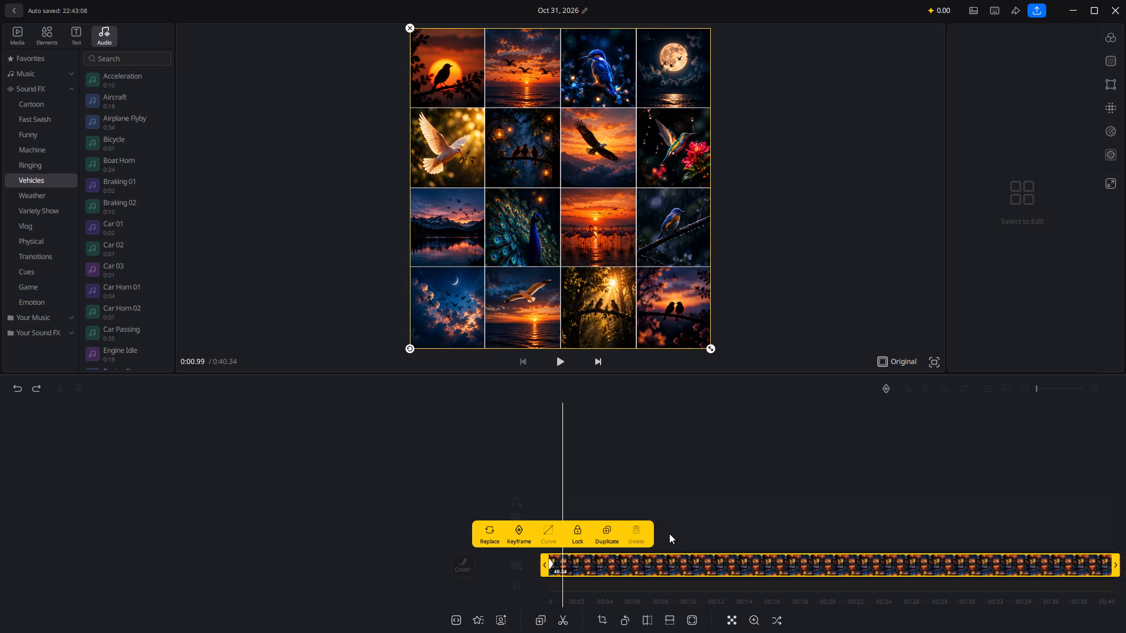
scroll(669, 533, "left", 3)
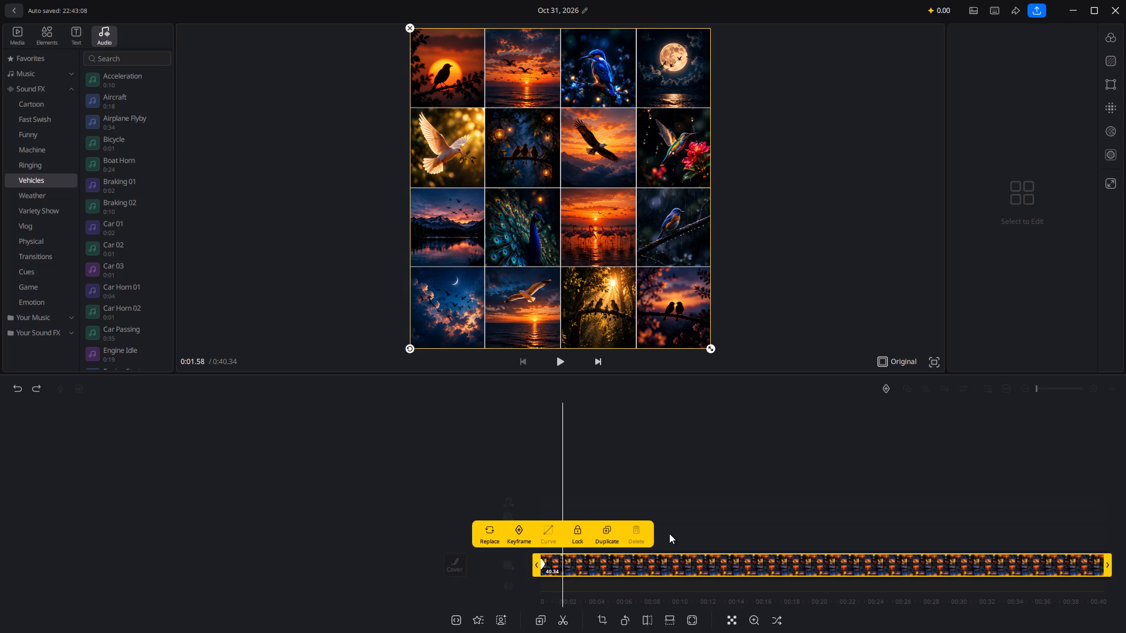
scroll(669, 533, "left", 1)
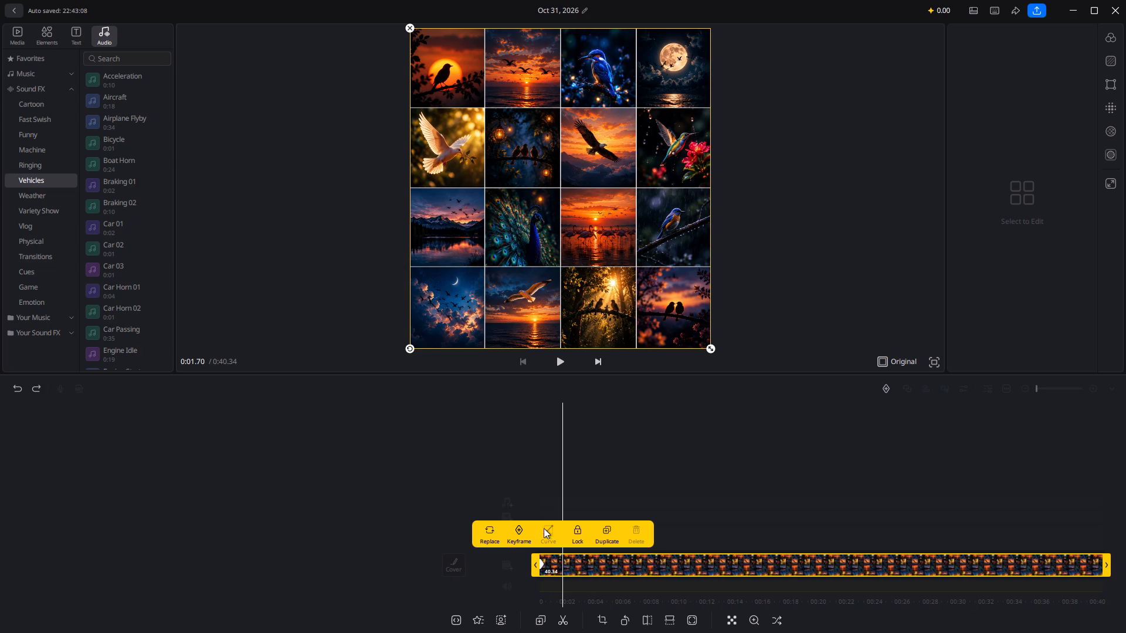
left_click(515, 532)
Restore the editor window from maximized size to expose the song lyrics page beside it.
left_click(1092, 15)
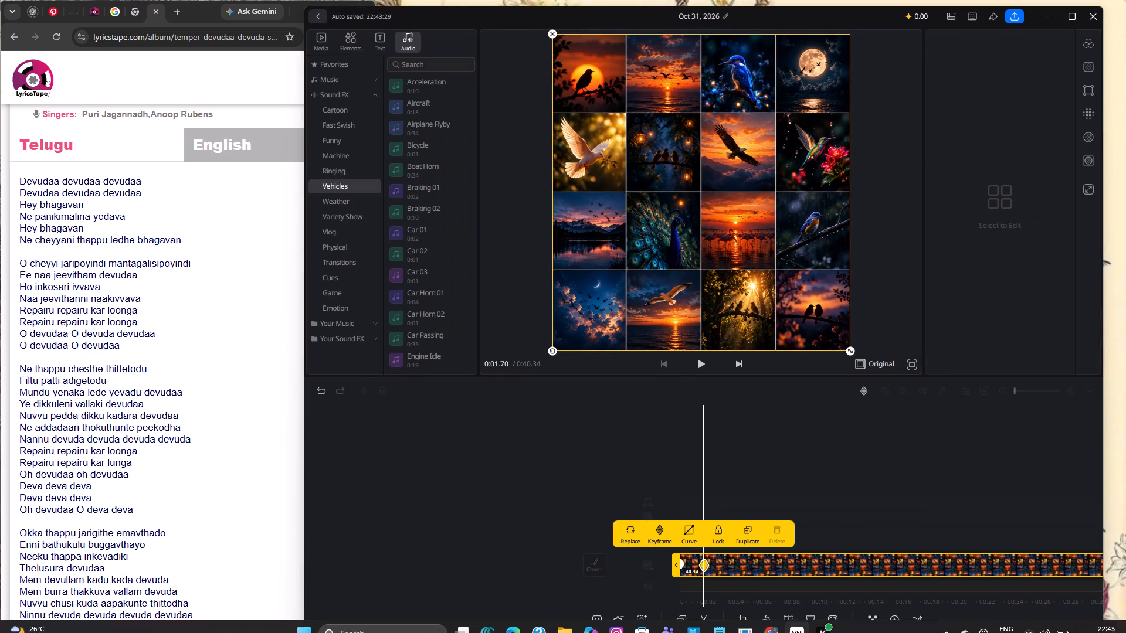
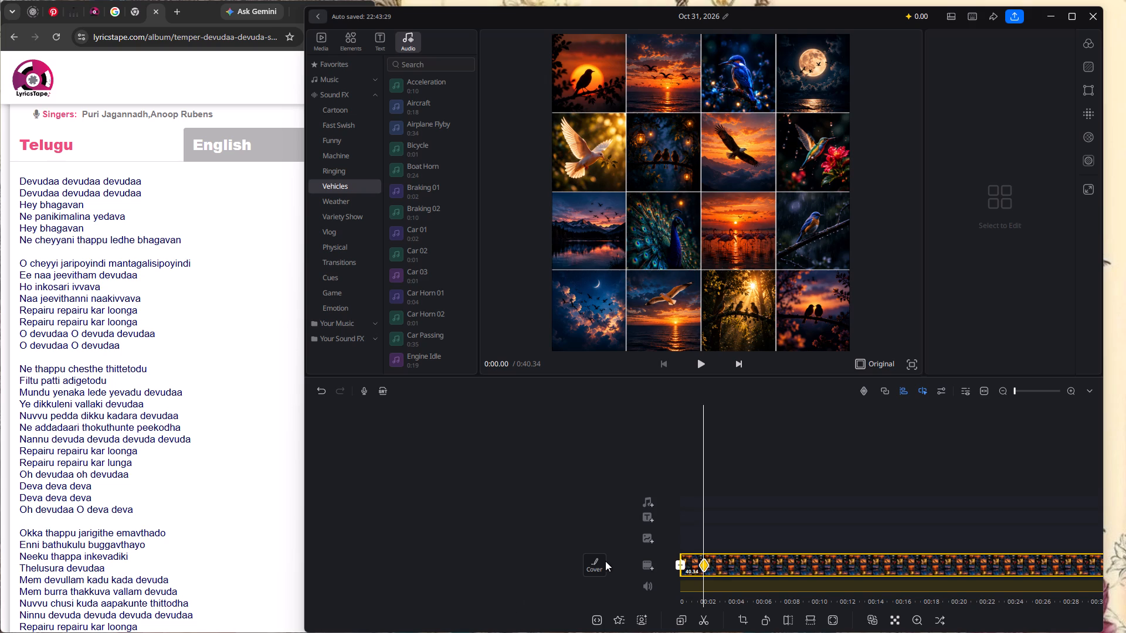
Enlarge the collage at the 0:01.70 keyframe to nearly three times its size.
left_click_drag(748, 308, 701, 273)
left_click_drag(701, 273, 850, 351)
left_click_drag(850, 351, 1125, 627)
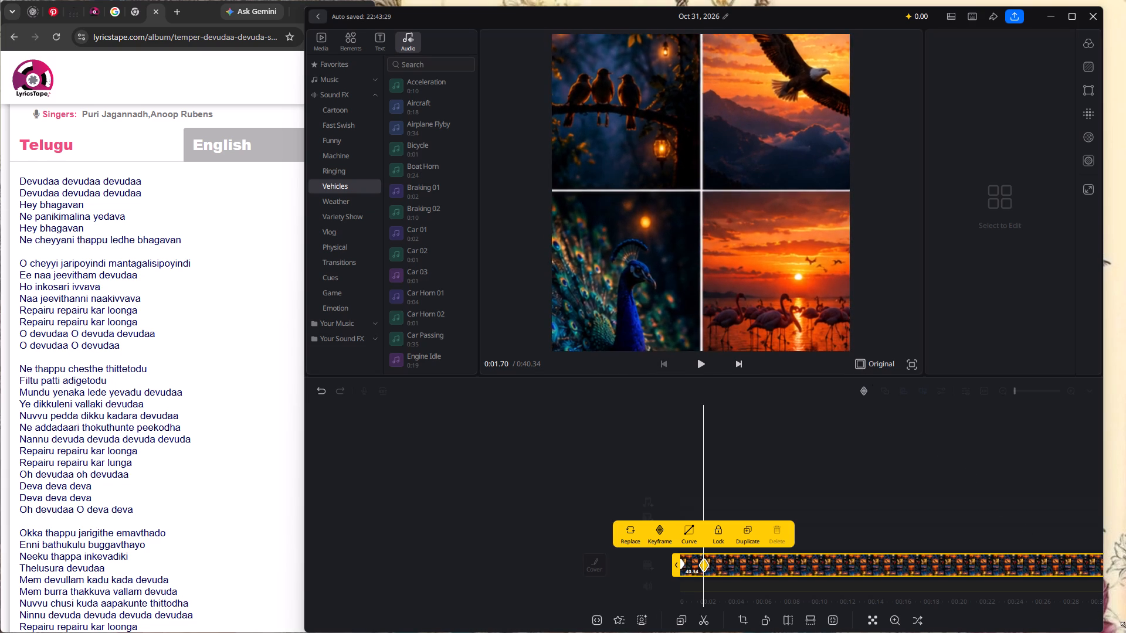
left_click_drag(1125, 627, 1125, 625)
Move the collage to reach its lower-right corner and enlarge it until the two-birds tile nearly fills the frame.
left_click_drag(807, 287, 906, 446)
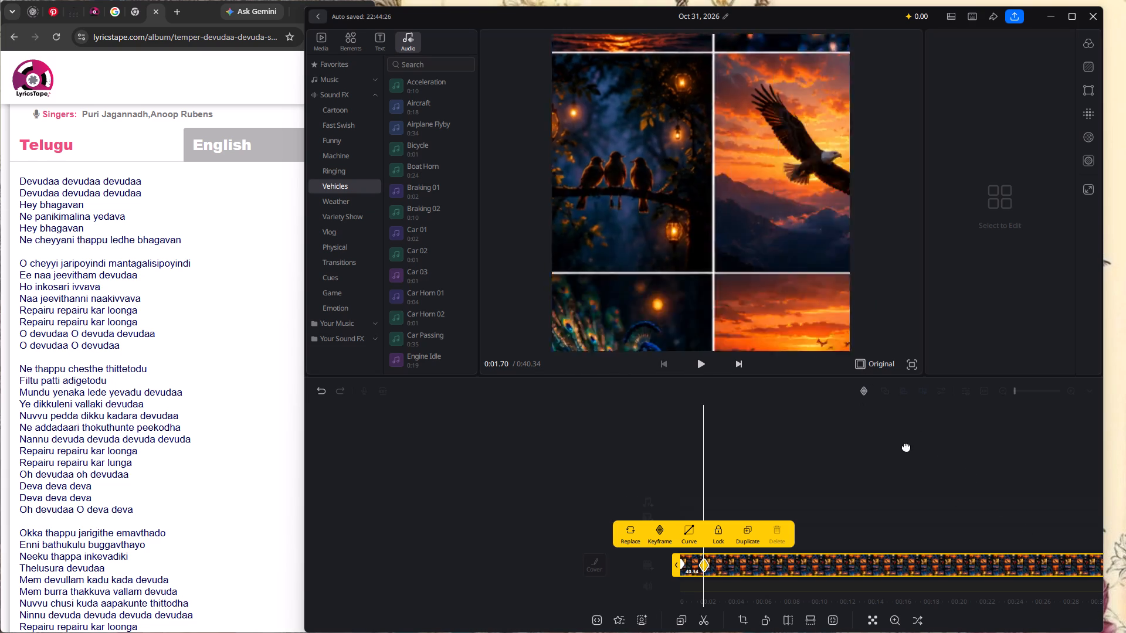
left_click_drag(906, 446, 962, 511)
left_click_drag(748, 283, 834, 359)
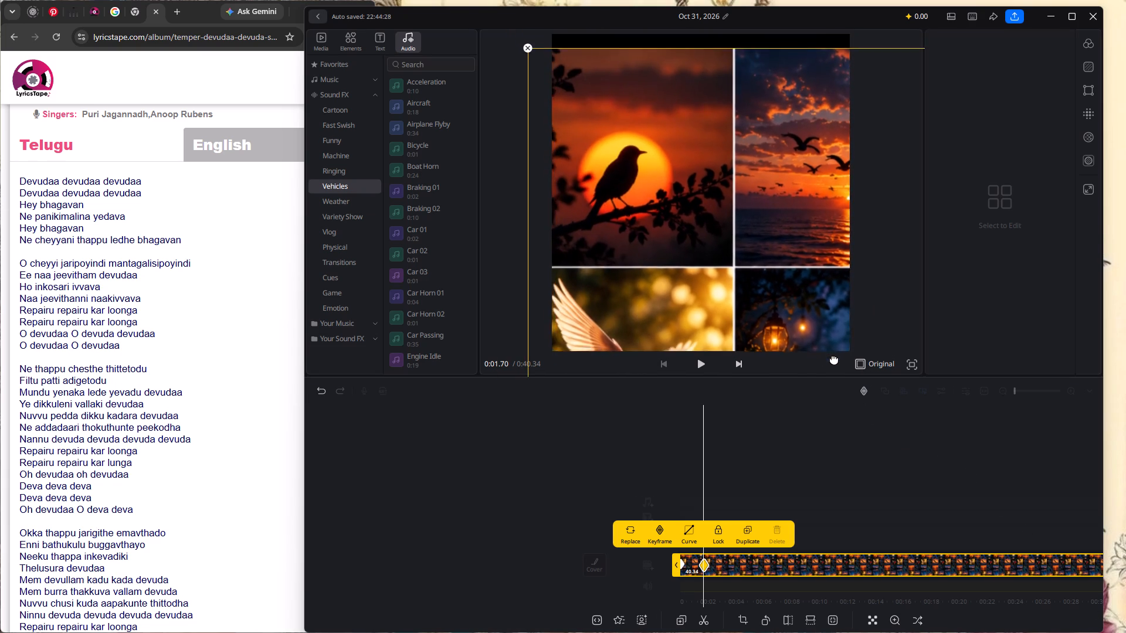
left_click_drag(834, 359, 787, 305)
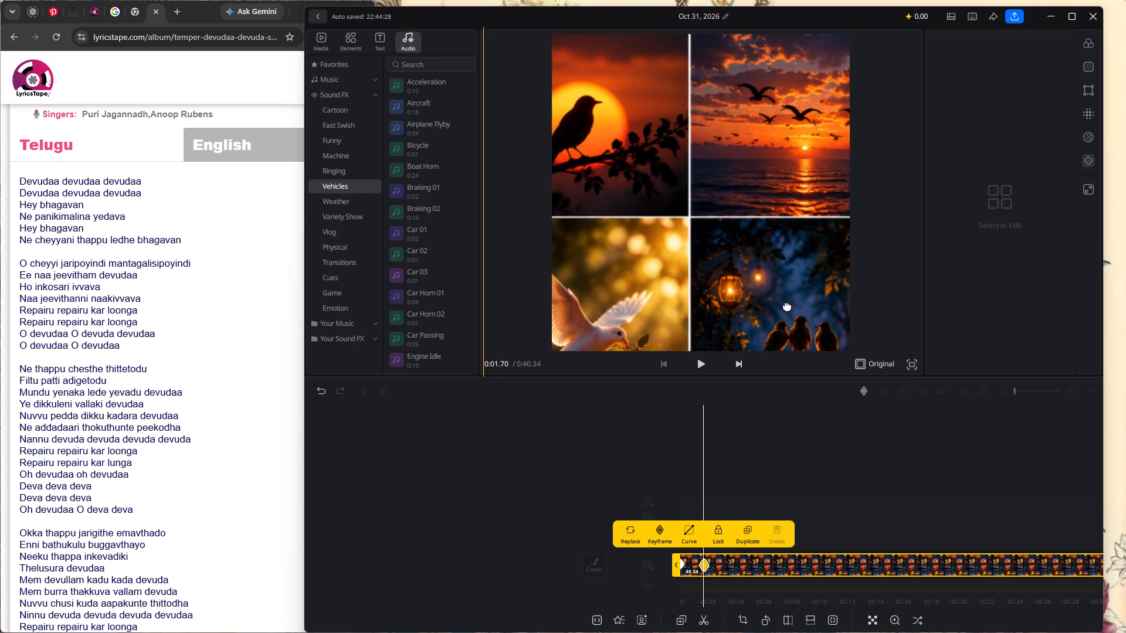
left_click_drag(787, 305, 786, 305)
left_click_drag(786, 305, 506, 96)
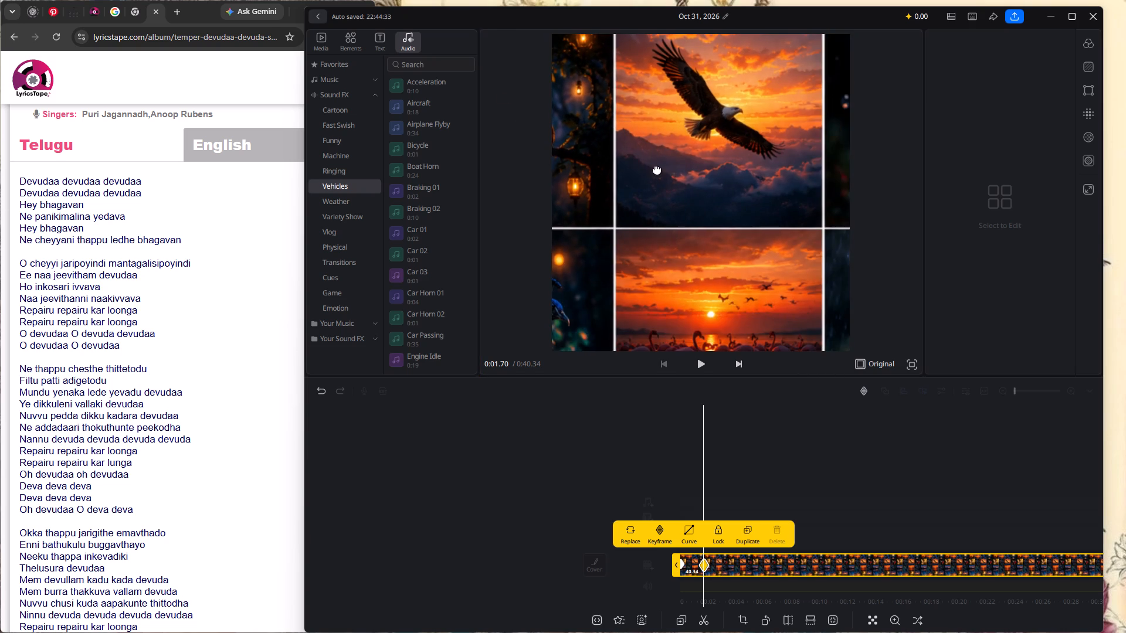
left_click_drag(657, 169, 397, 42)
left_click_drag(562, 149, 615, 154)
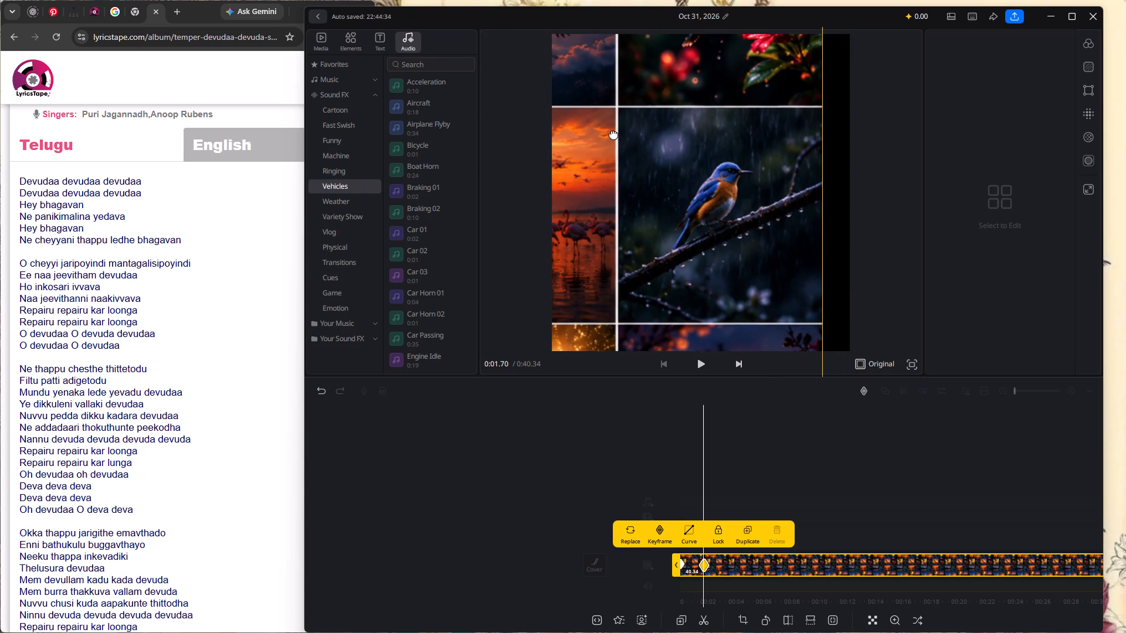
left_click_drag(670, 144, 550, 0)
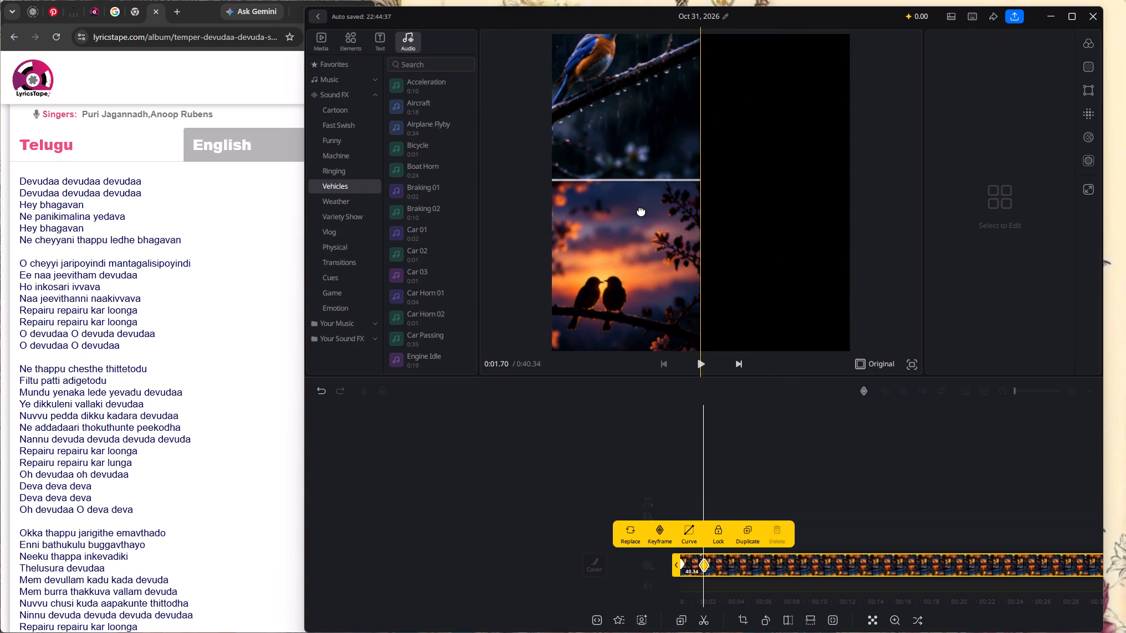
left_click_drag(641, 210, 673, 80)
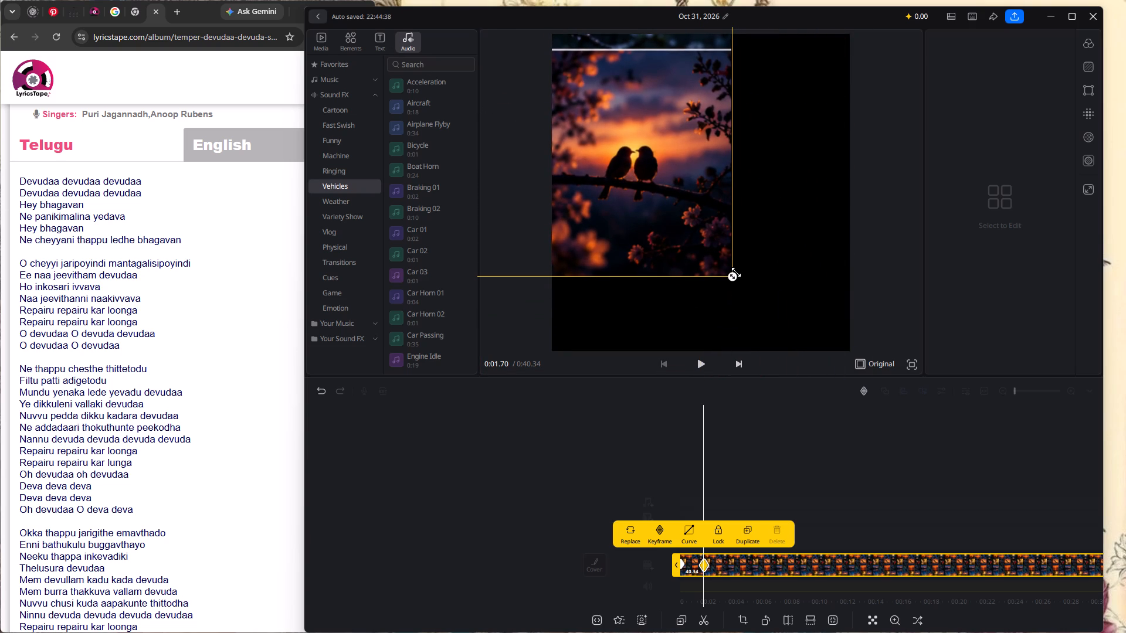
left_click_drag(679, 212, 555, 53)
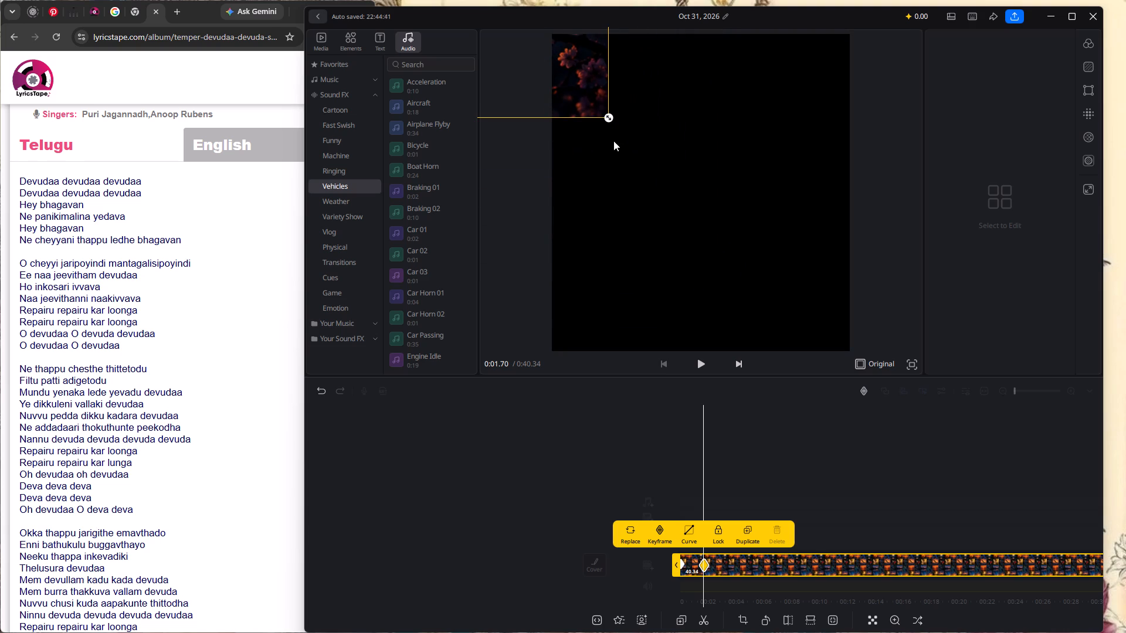
left_click_drag(610, 120, 911, 300)
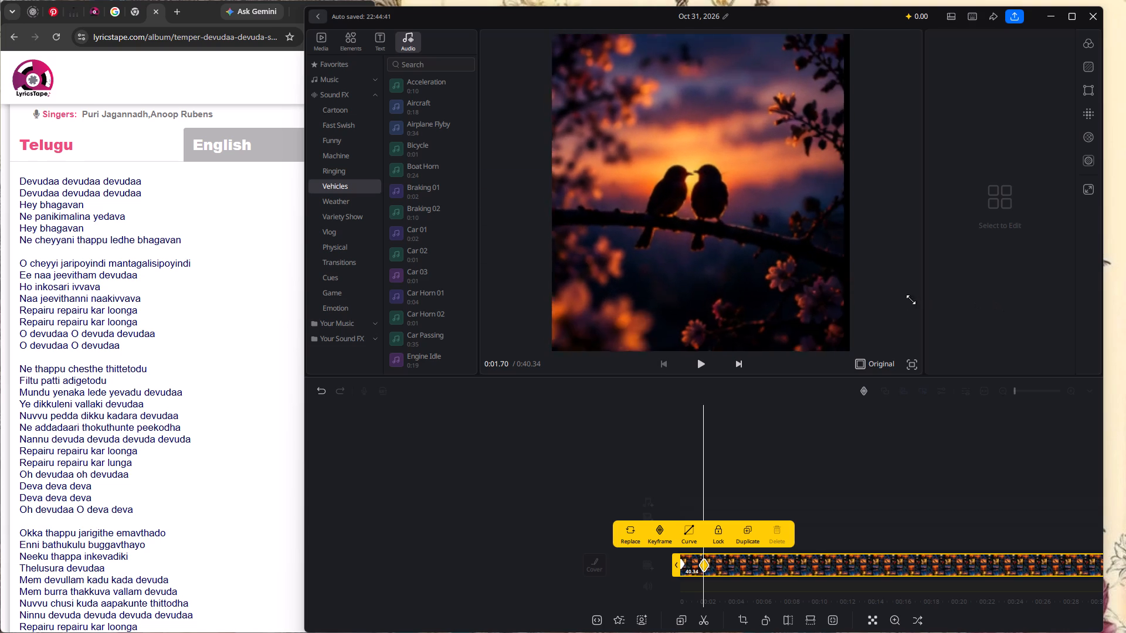
left_click_drag(911, 300, 900, 294)
Reposition the enlarged collage at 0:01.70 so its first tile, the bird silhouetted against the sun, fills the frame.
left_click_drag(788, 251, 805, 251)
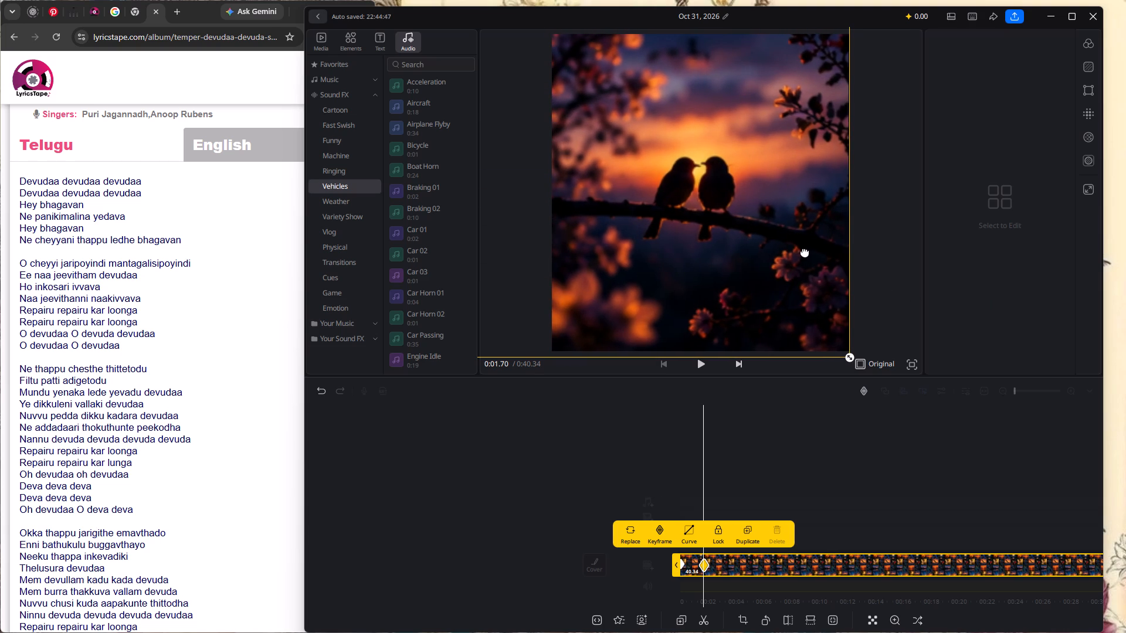
left_click_drag(778, 244, 1020, 461)
left_click_drag(761, 241, 973, 493)
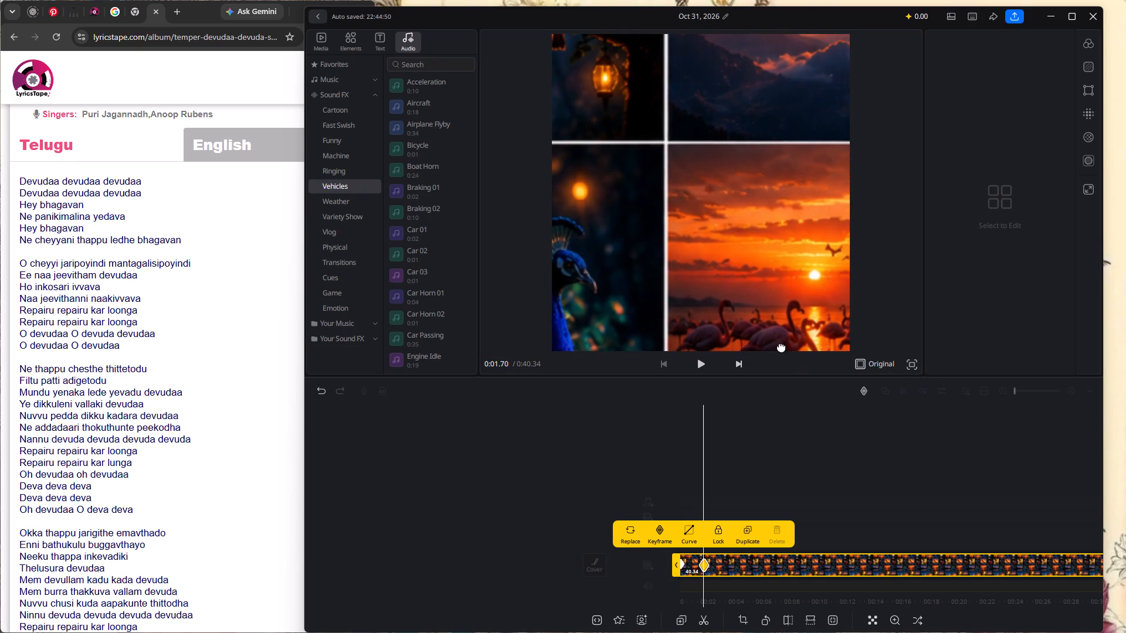
left_click_drag(758, 321, 987, 489)
left_click_drag(765, 290, 973, 506)
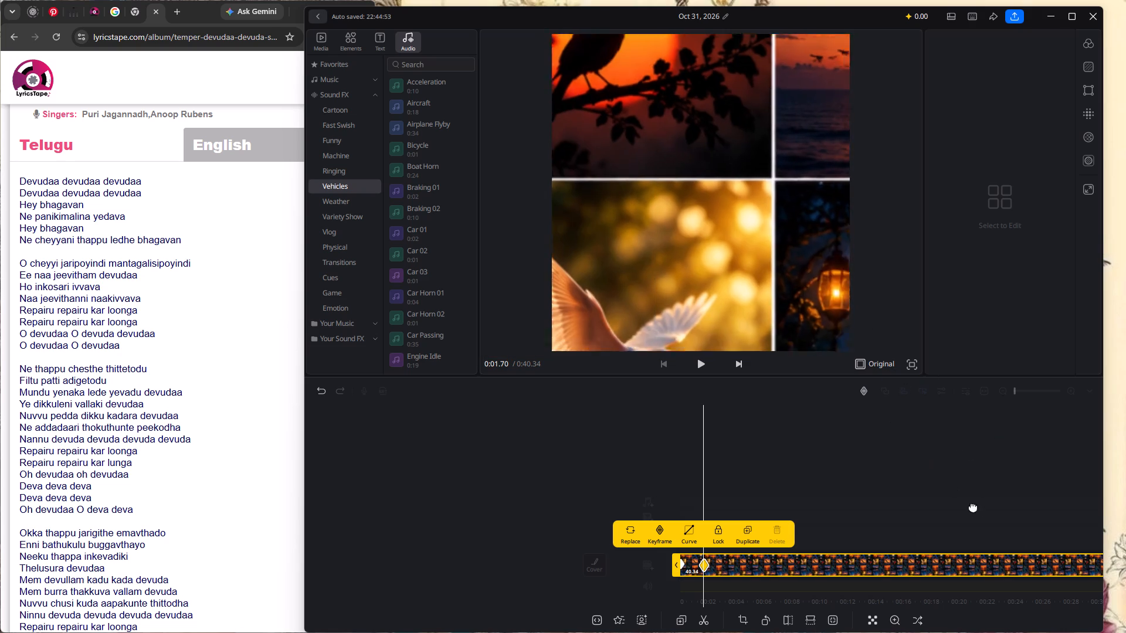
left_click_drag(973, 506, 976, 511)
left_click_drag(815, 280, 907, 475)
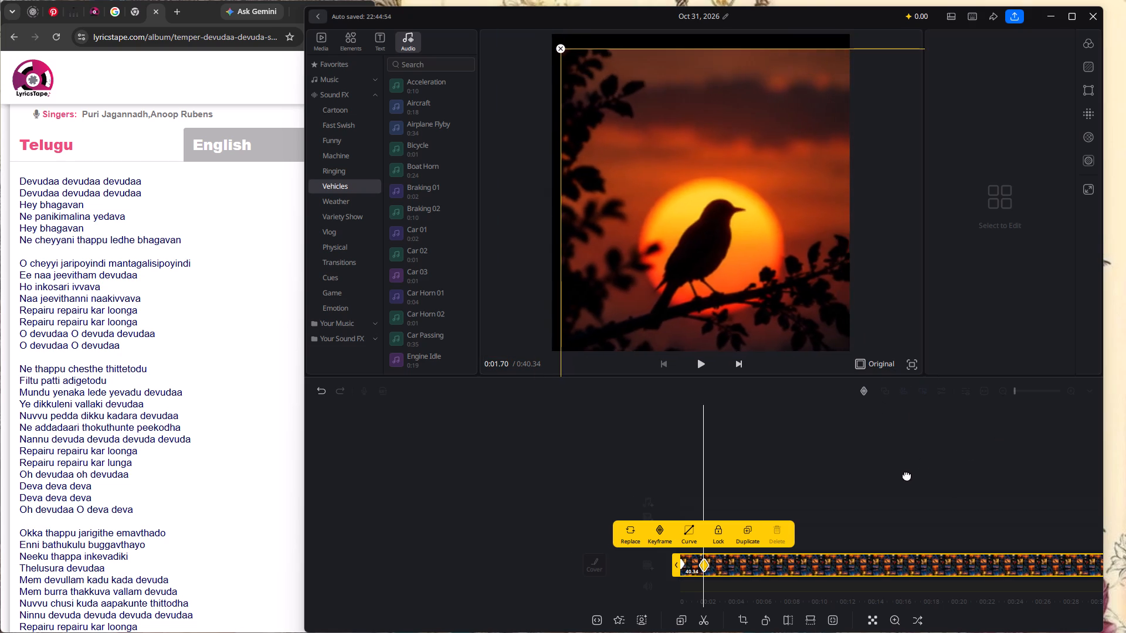
left_click_drag(907, 475, 898, 458)
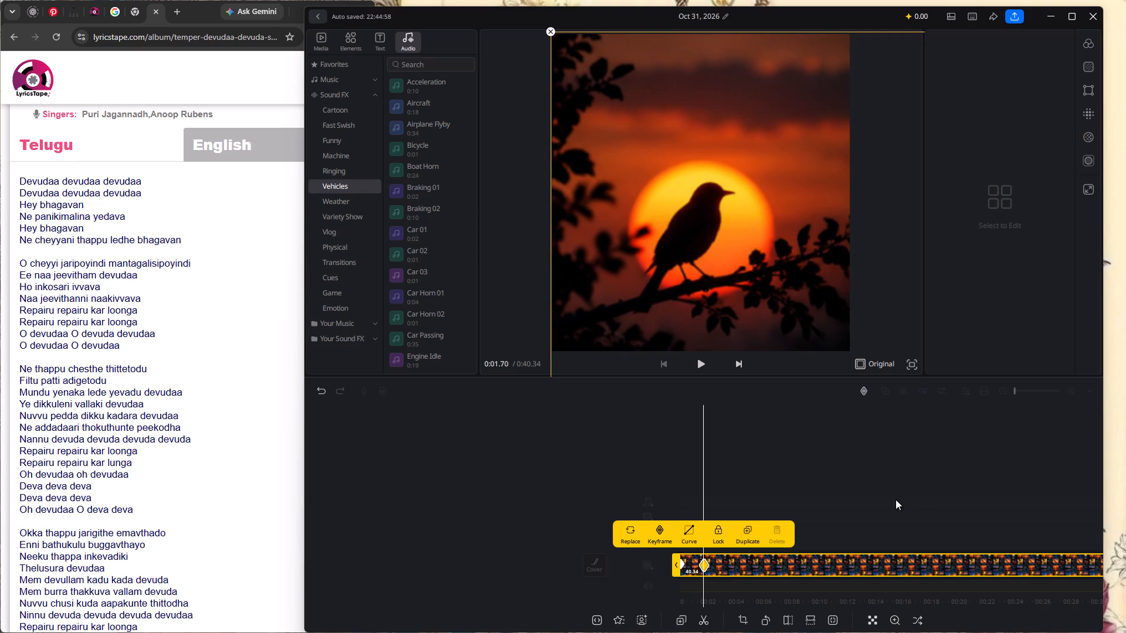
Add a keyframe to the collage clip at 0:03.34 with the silhouetted-bird tile filling the frame.
scroll(861, 563, "left", 1)
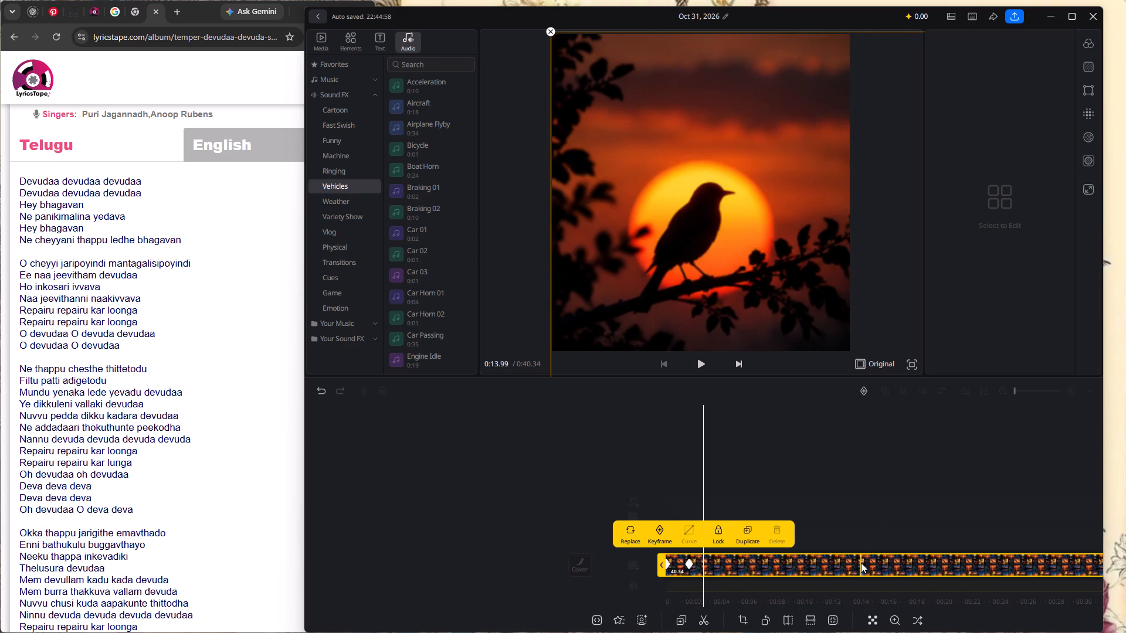
scroll(861, 563, "left", 2)
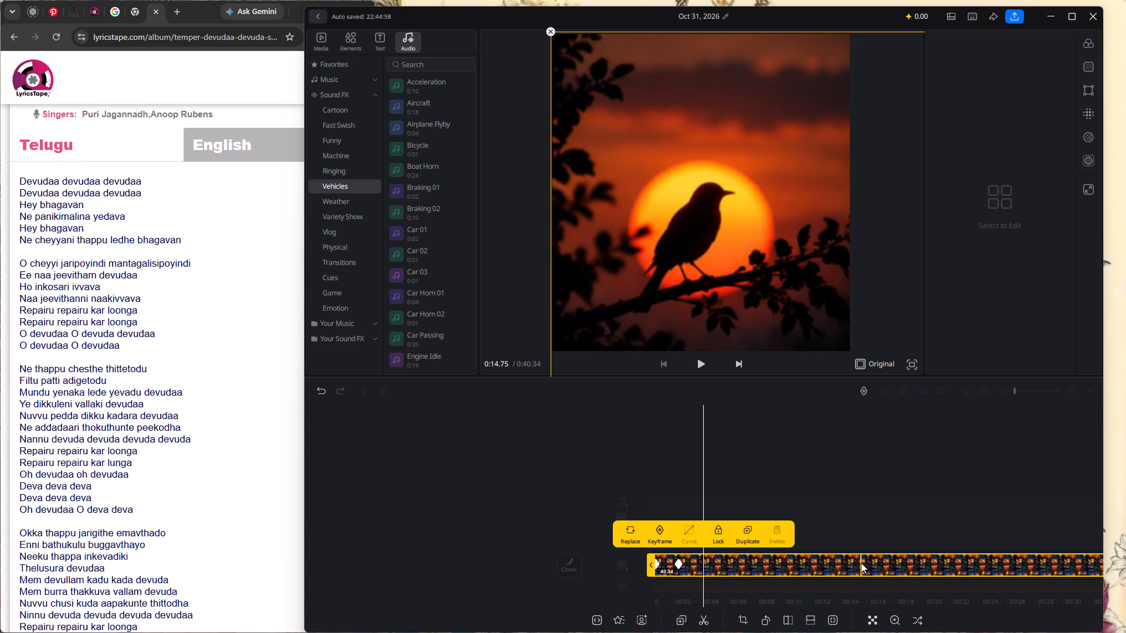
scroll(861, 563, "left", 3)
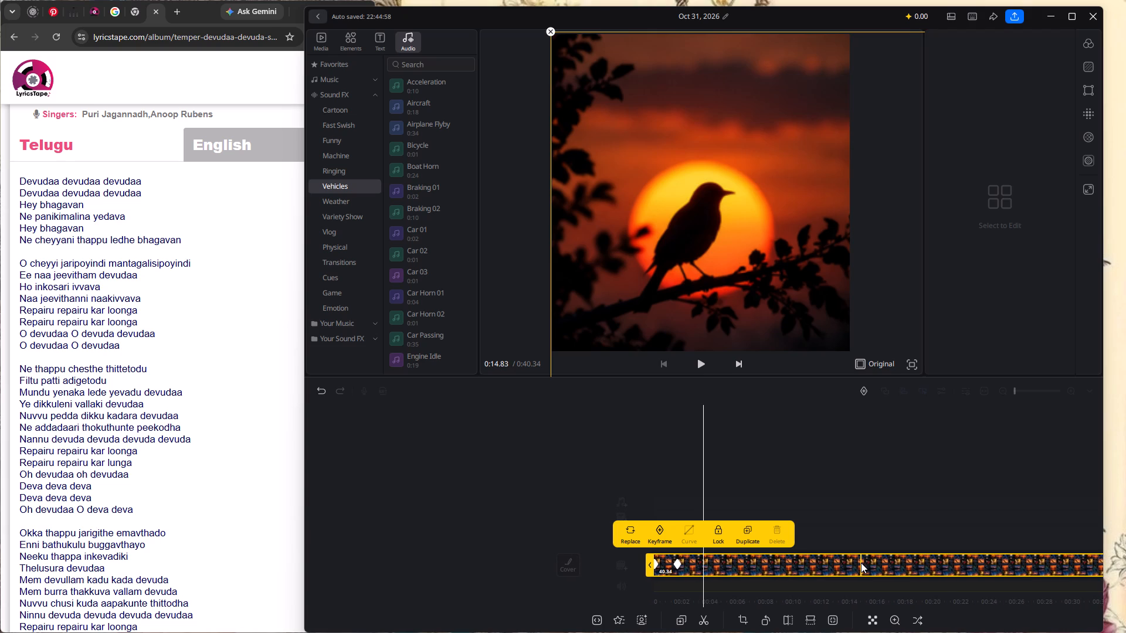
scroll(861, 563, "left", 3)
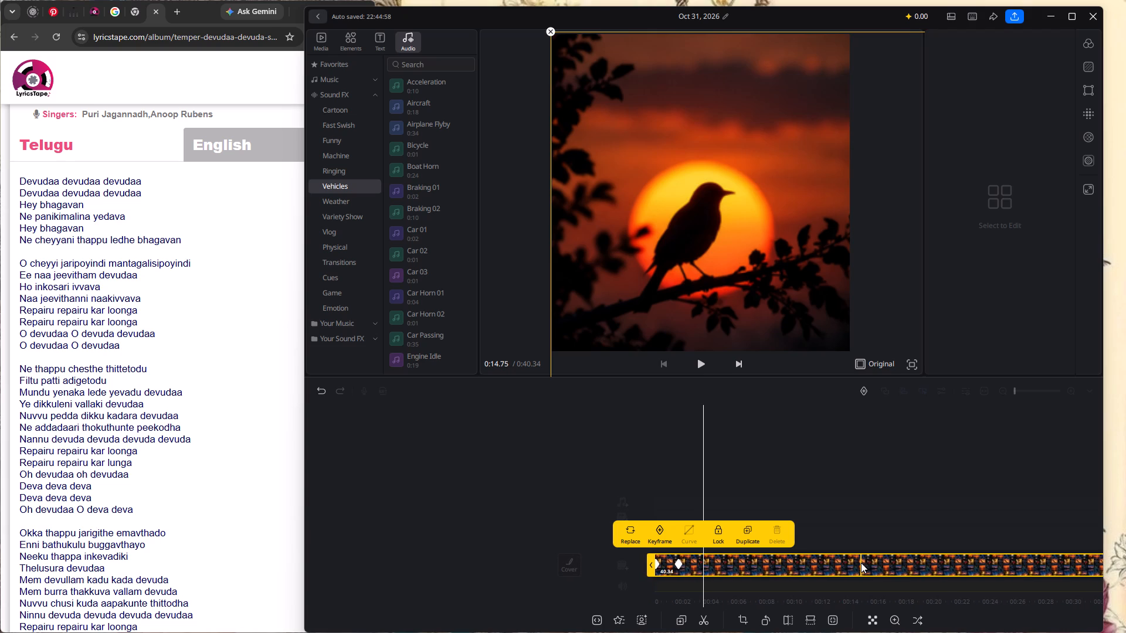
scroll(861, 563, "right", 1)
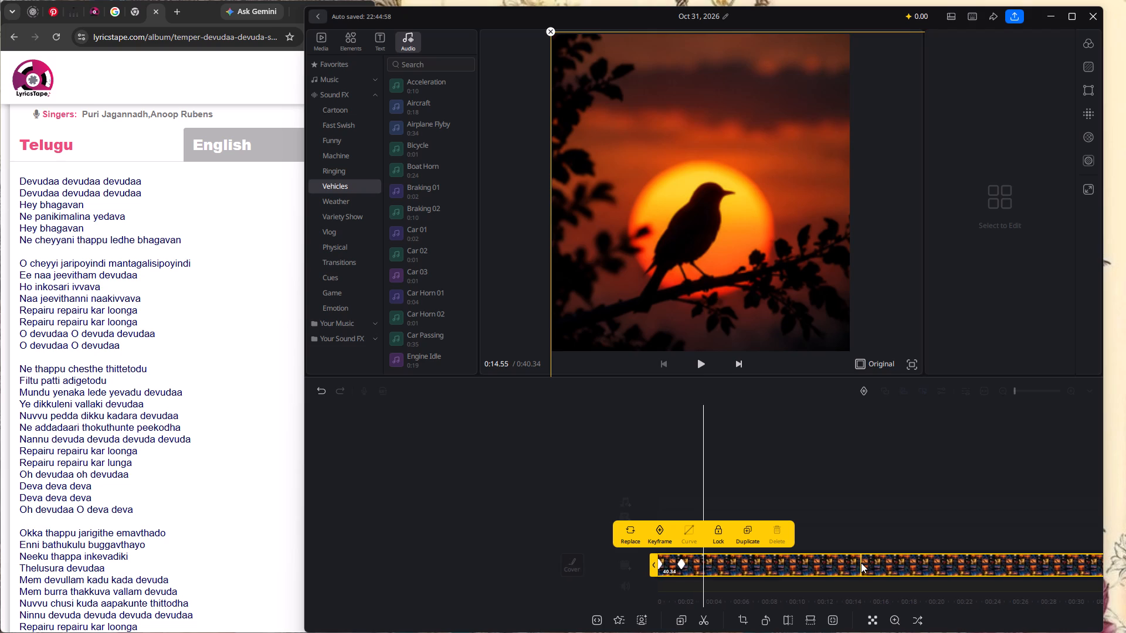
left_click(663, 535)
Add another keyframe at 0:05.23 that holds the silhouetted-bird tile in the frame.
scroll(754, 513, "left", 2)
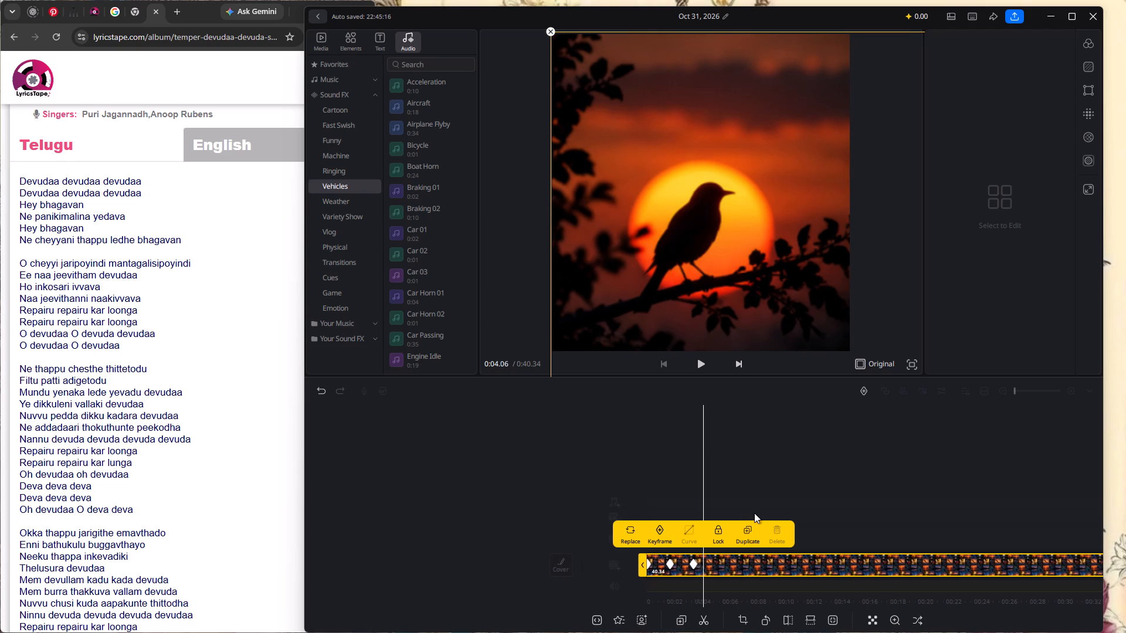
scroll(754, 513, "left", 3)
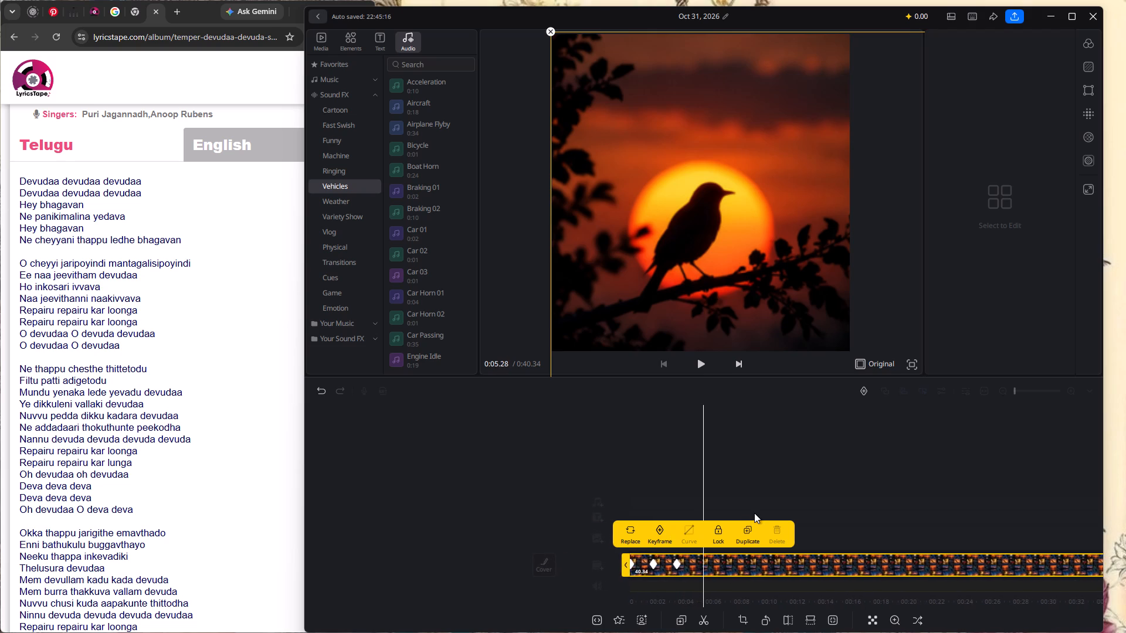
scroll(754, 513, "left", 1)
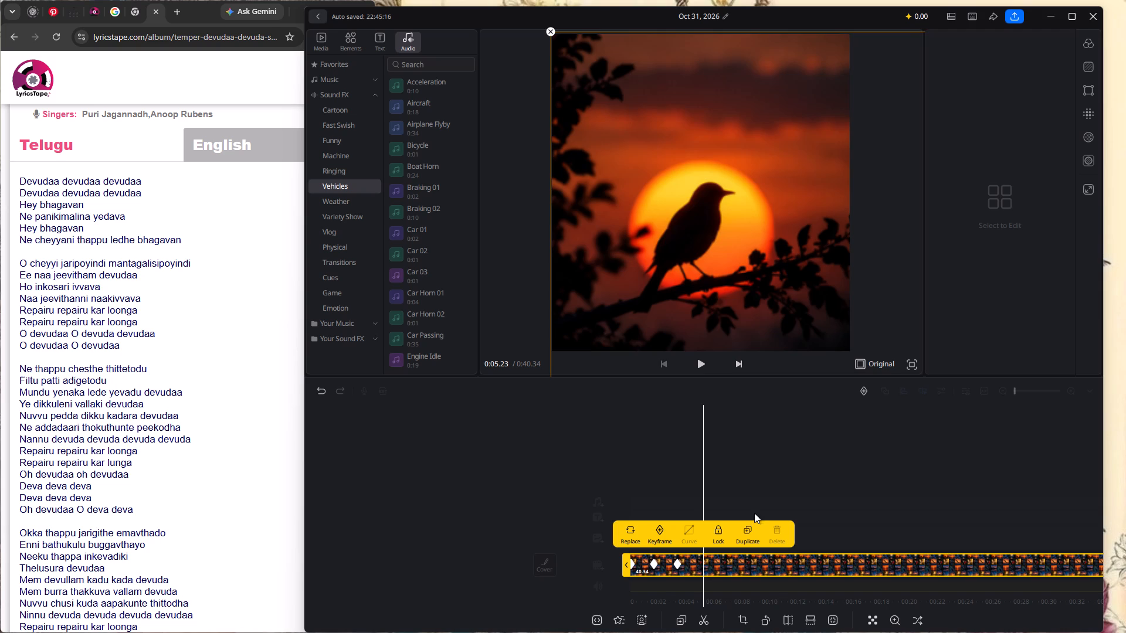
left_click(659, 542)
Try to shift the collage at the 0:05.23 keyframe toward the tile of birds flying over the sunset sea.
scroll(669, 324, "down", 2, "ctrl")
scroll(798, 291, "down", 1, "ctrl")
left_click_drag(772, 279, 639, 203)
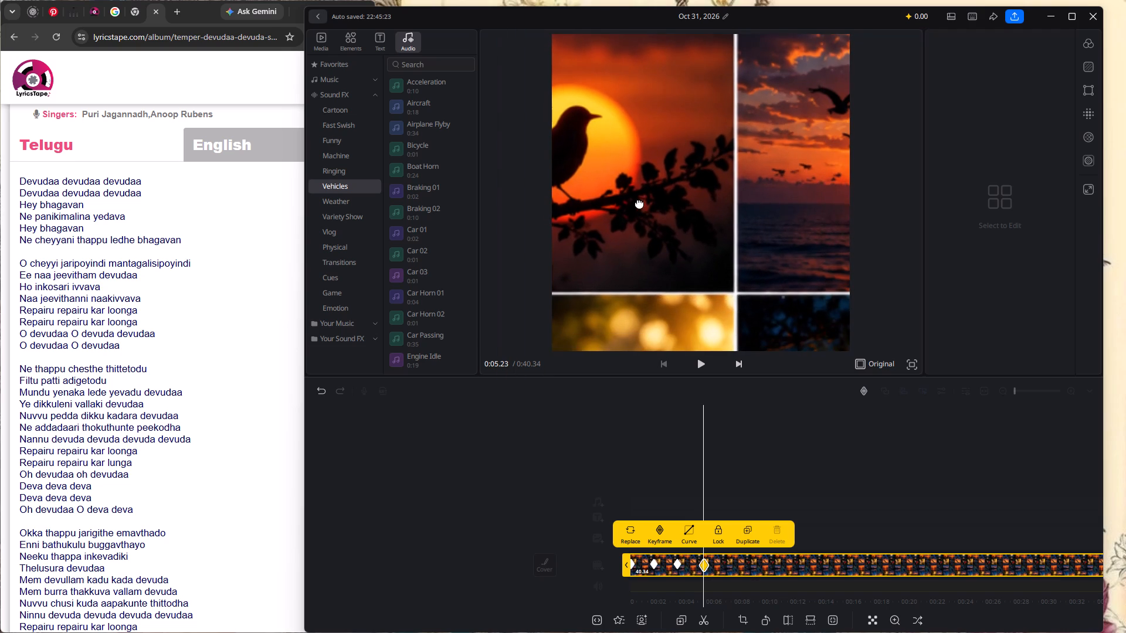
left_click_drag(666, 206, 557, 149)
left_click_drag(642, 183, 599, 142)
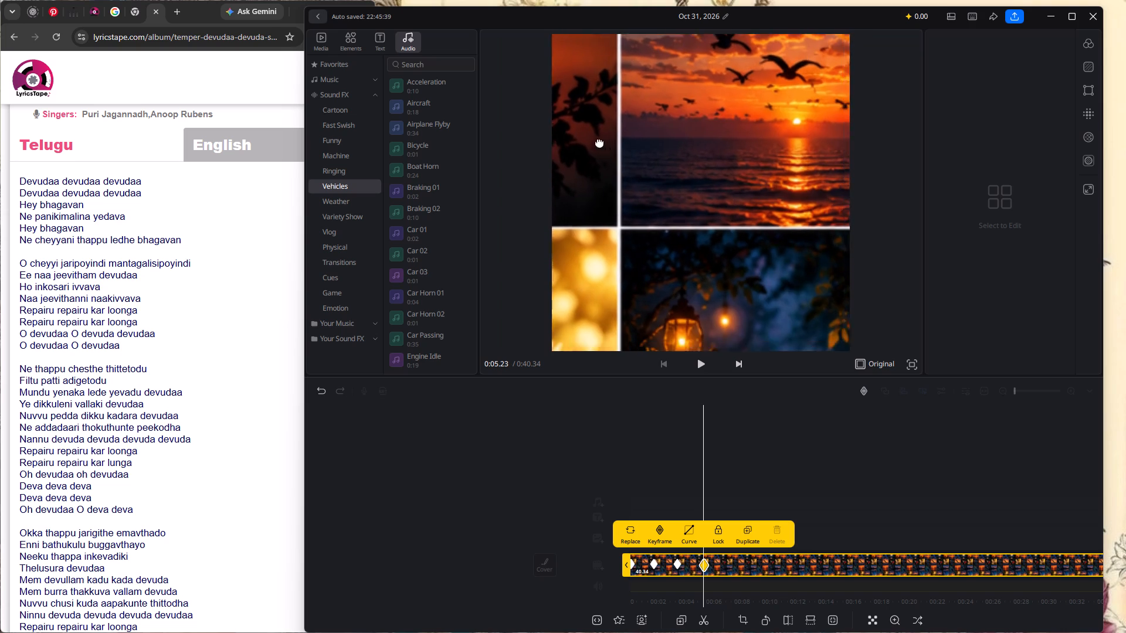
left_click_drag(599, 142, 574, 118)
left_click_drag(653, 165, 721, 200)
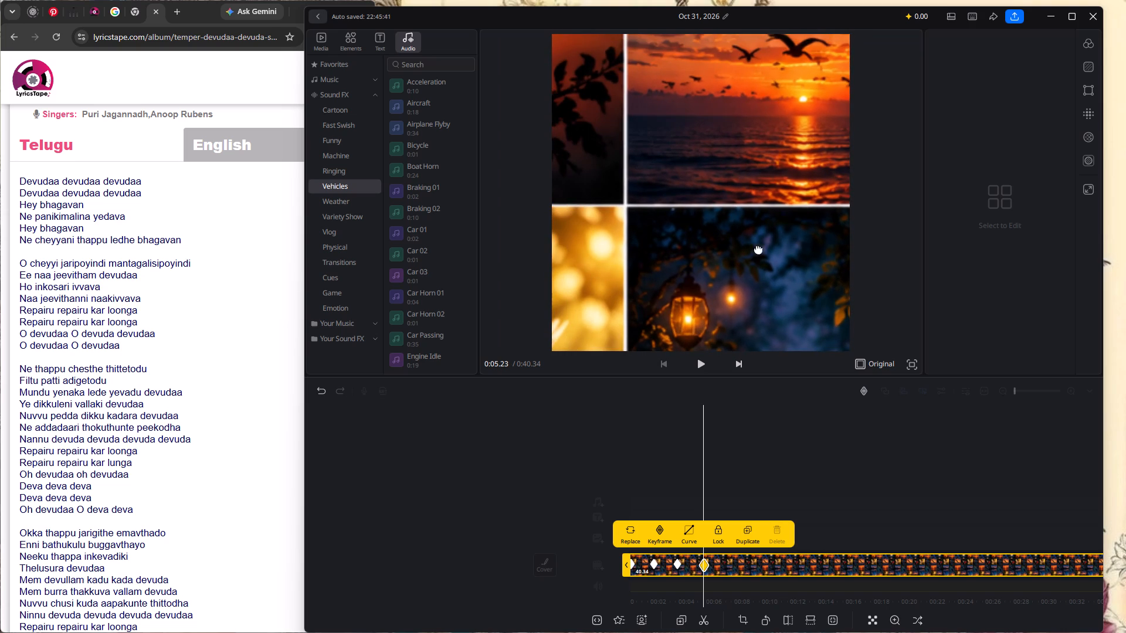
Move the collage at the 0:05.23 keyframe back so the silhouetted-bird tile fills the frame.
left_click_drag(666, 225, 770, 325)
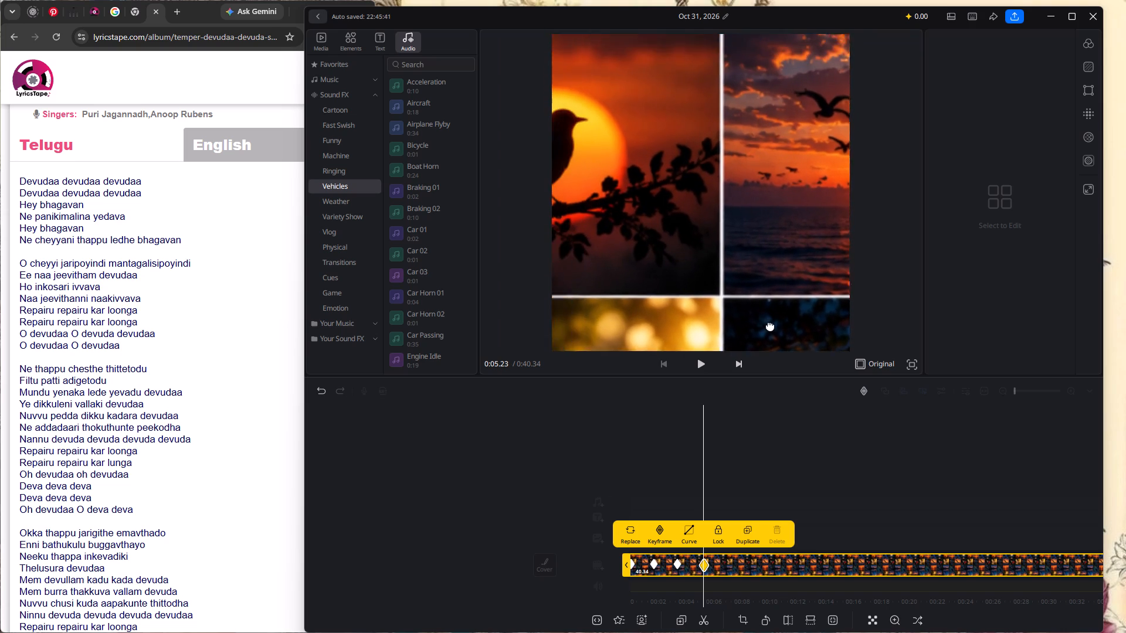
left_click_drag(770, 325, 779, 338)
left_click_drag(756, 305, 860, 332)
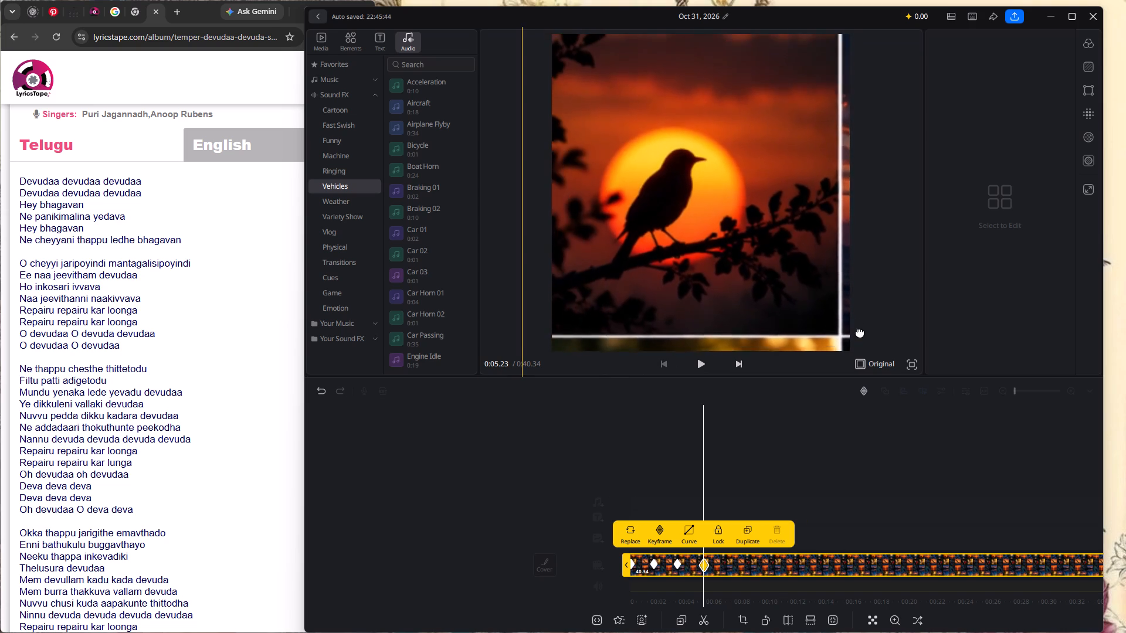
left_click_drag(860, 332, 869, 347)
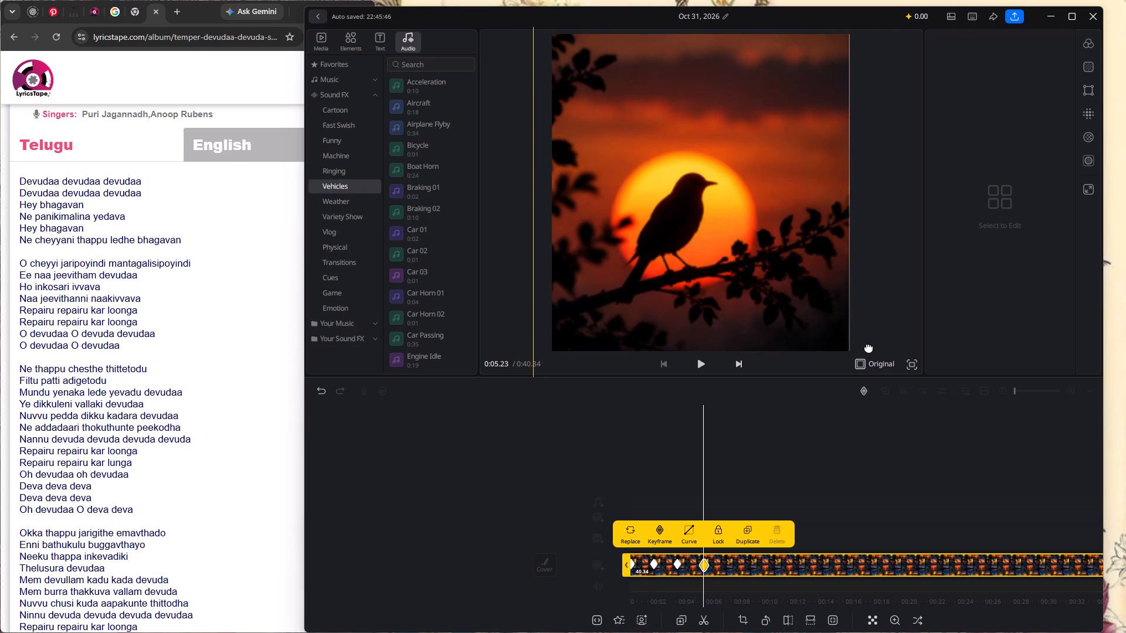
Undo the collage moves at the 0:05.23 keyframe until the silhouetted-bird tile is back in its original framing.
type("zz")
key("ctrl+z")
key("ctrl+z")
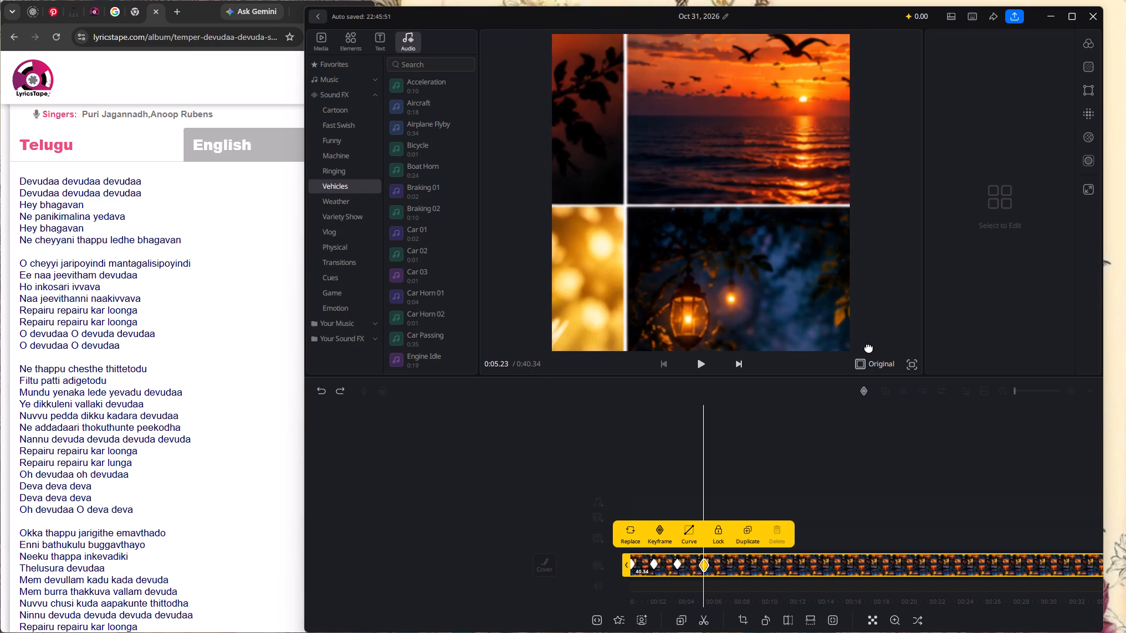
key("ctrl+z")
key("ctrl+z")
key("ctrl+z")
key("ctrl+z")
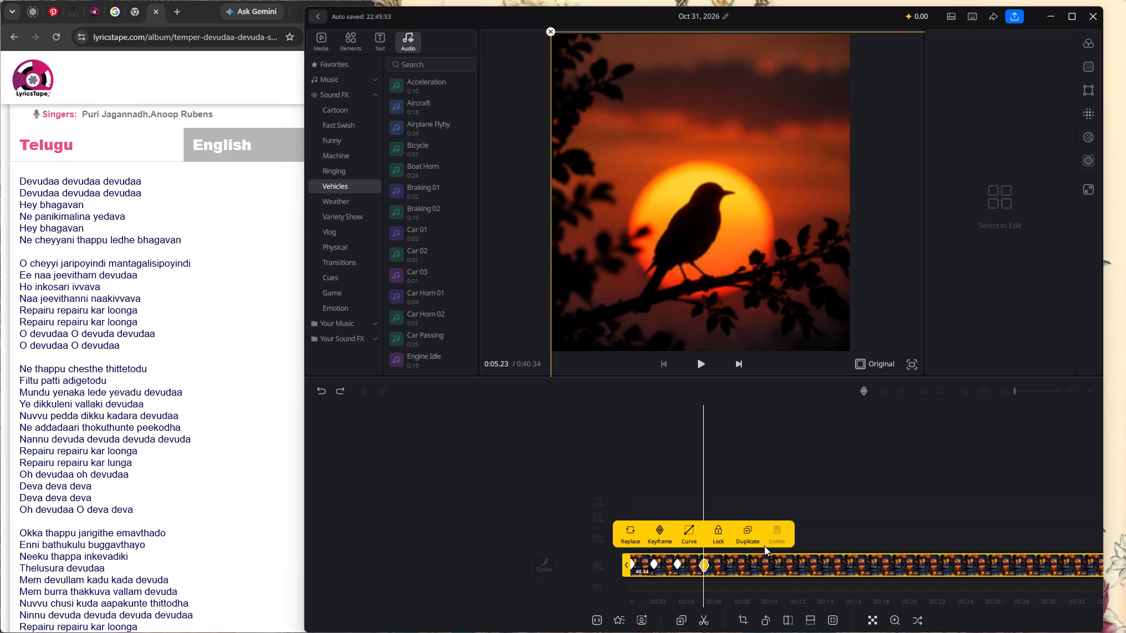
Remove the collage clip's last keyframe, near 0:05.
scroll(865, 496, "left", 3)
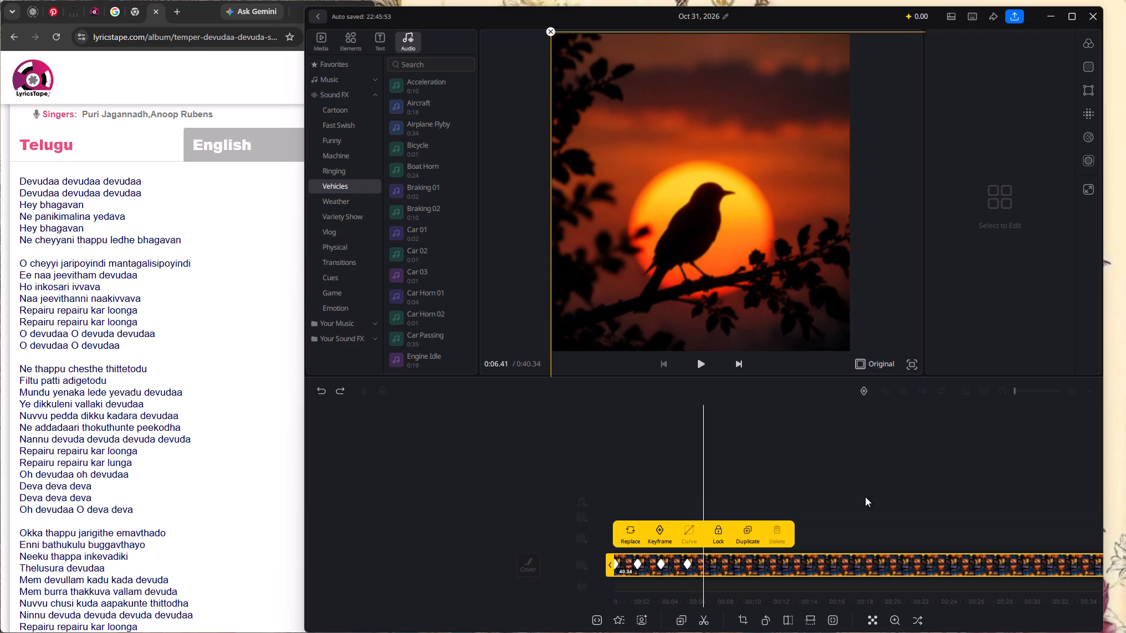
scroll(873, 501, "right", 1)
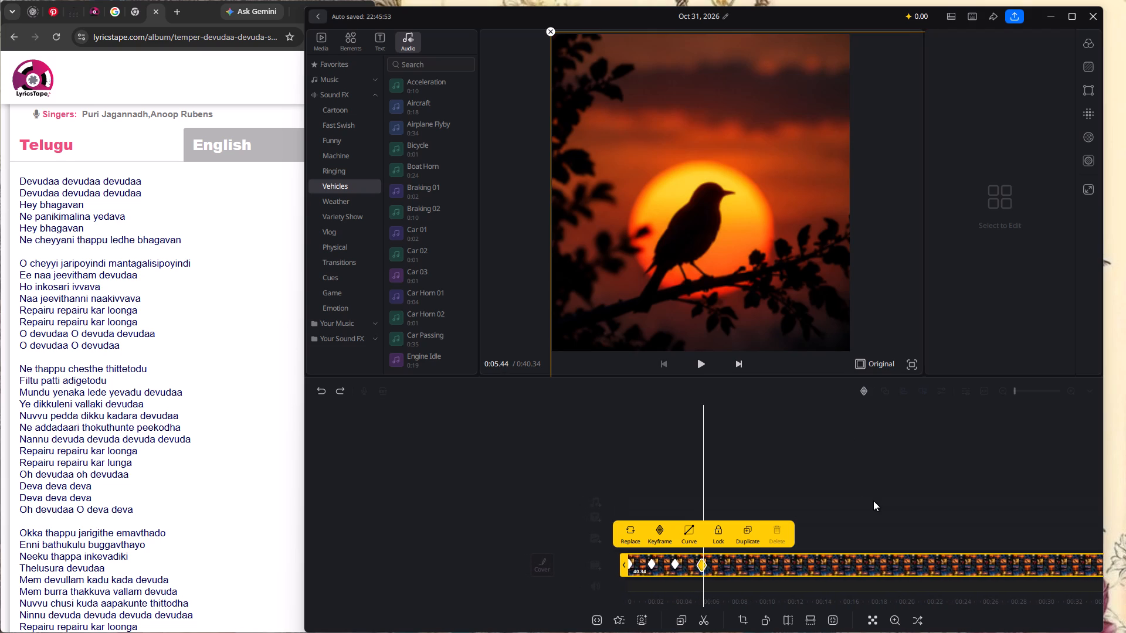
scroll(873, 501, "right", 2)
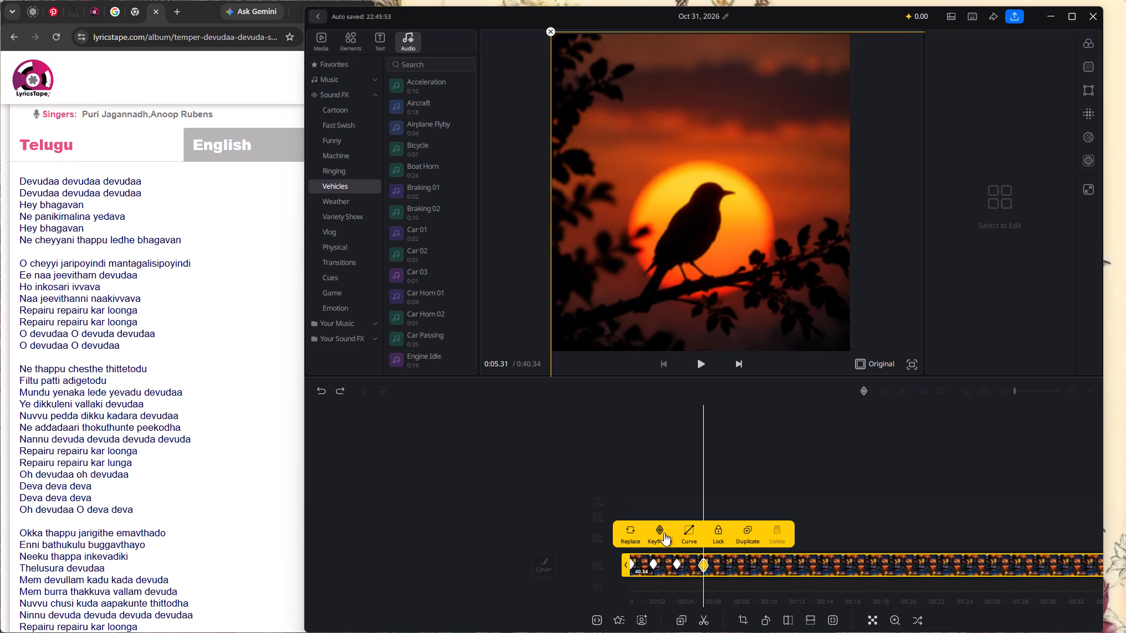
left_click(661, 533)
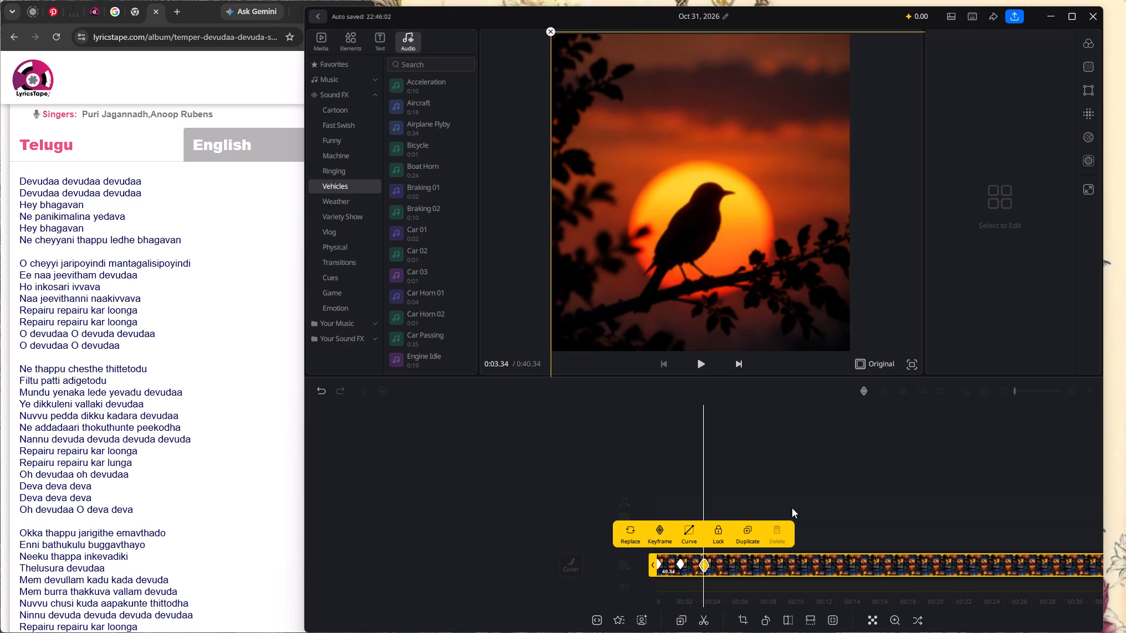
Add a keyframe to the collage clip at 0:05.23 that holds the silhouetted-bird tile.
scroll(801, 485, "left", 4)
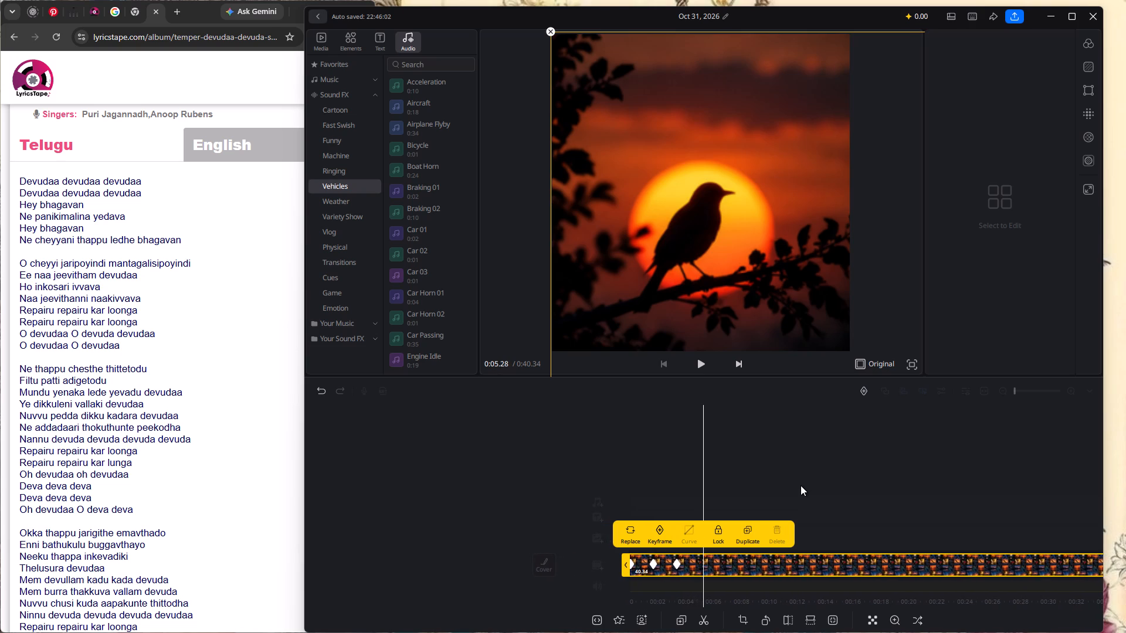
scroll(801, 485, "left", 2)
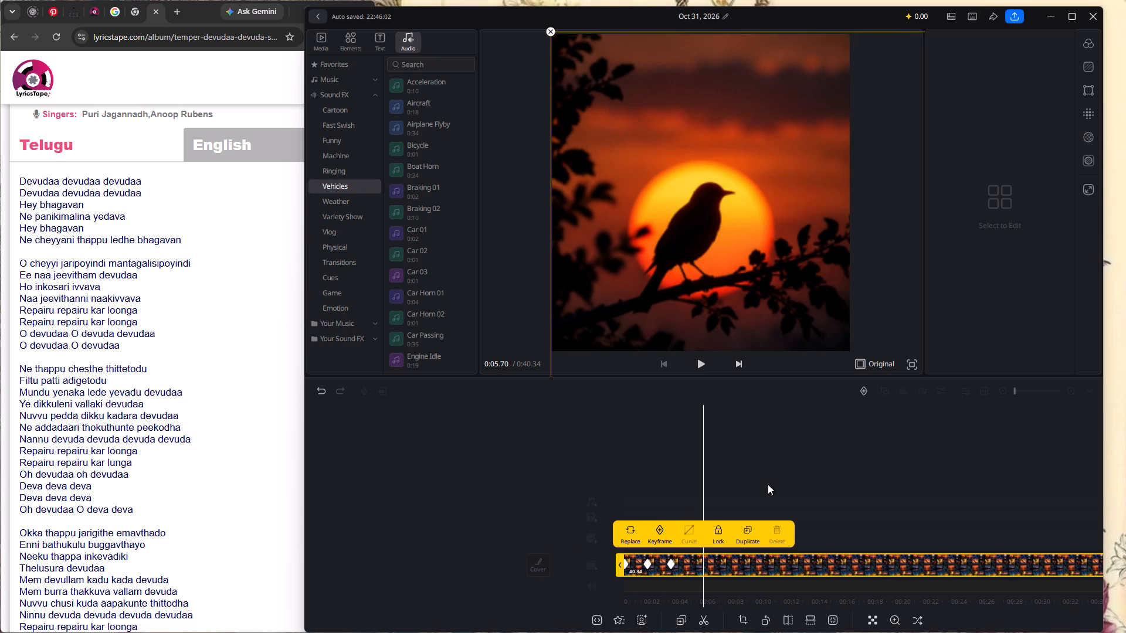
scroll(768, 482, "right", 1)
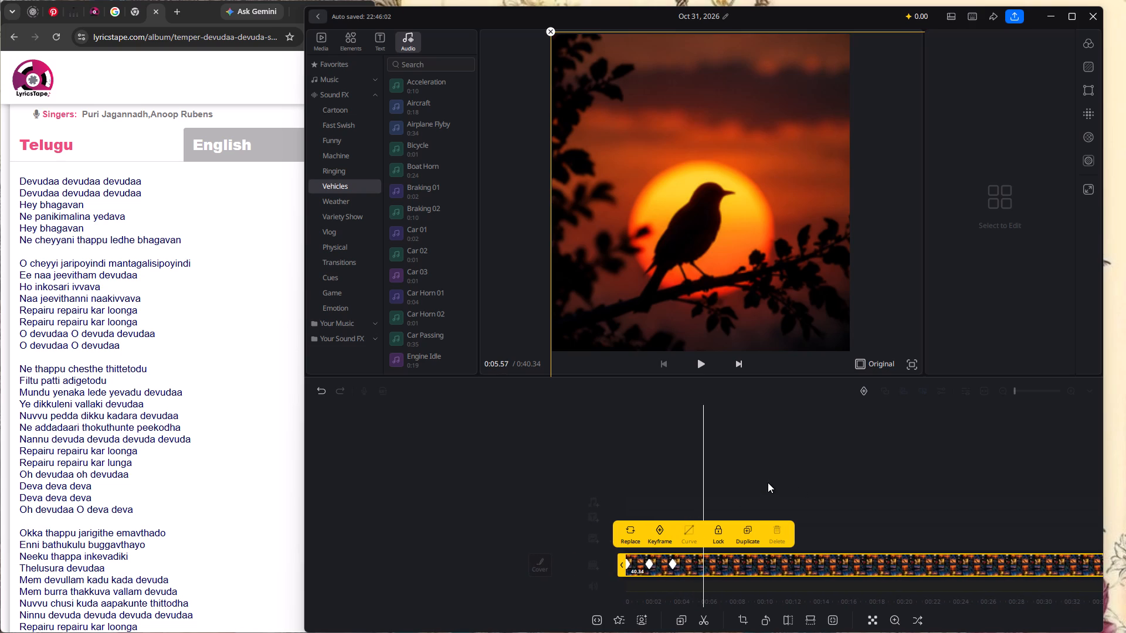
scroll(768, 482, "right", 1)
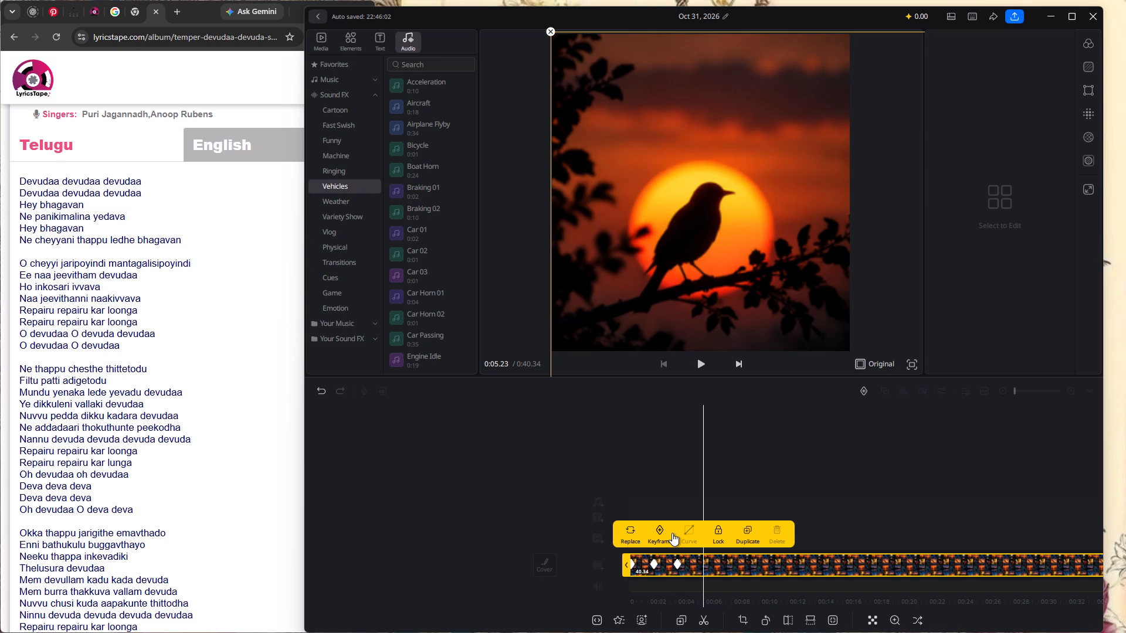
left_click(661, 533)
Add a keyframe at 0:07.37 with the tile of birds flying over the sunset sea filling the frame.
scroll(758, 477, "left", 1)
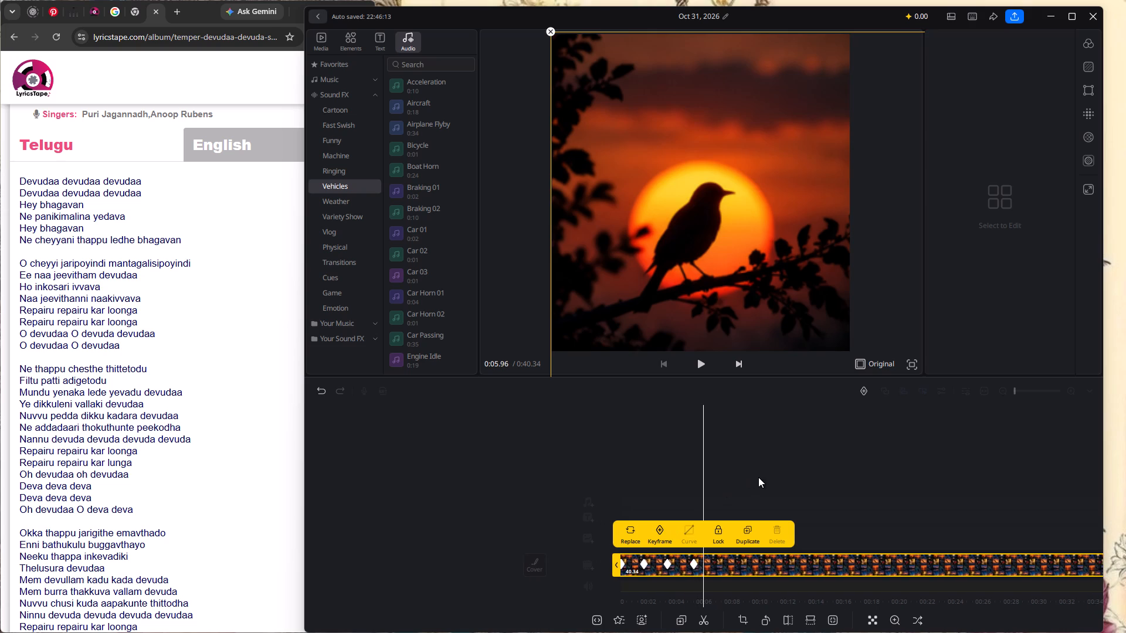
scroll(758, 477, "left", 4)
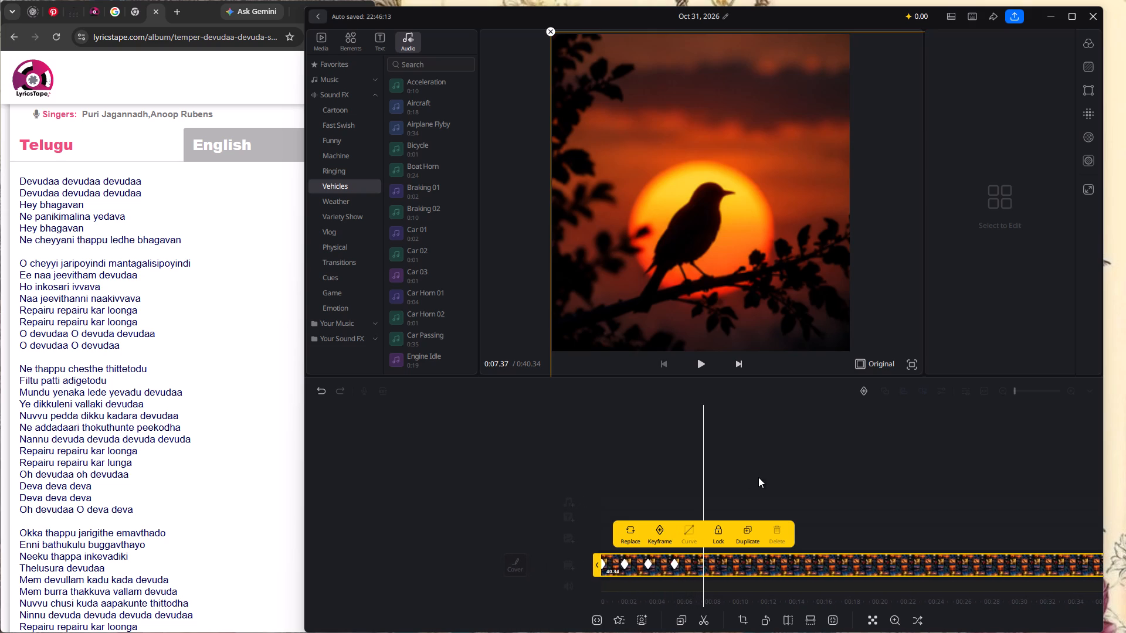
left_click(659, 536)
left_click_drag(702, 319, 572, 326)
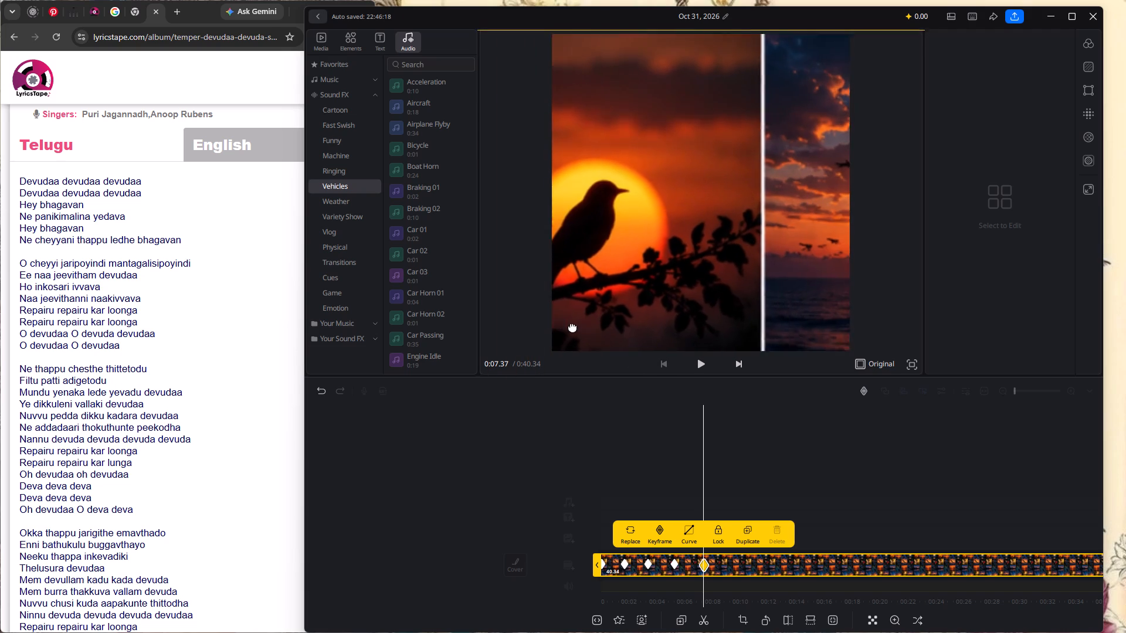
left_click_drag(572, 326, 549, 338)
left_click_drag(689, 279, 531, 255)
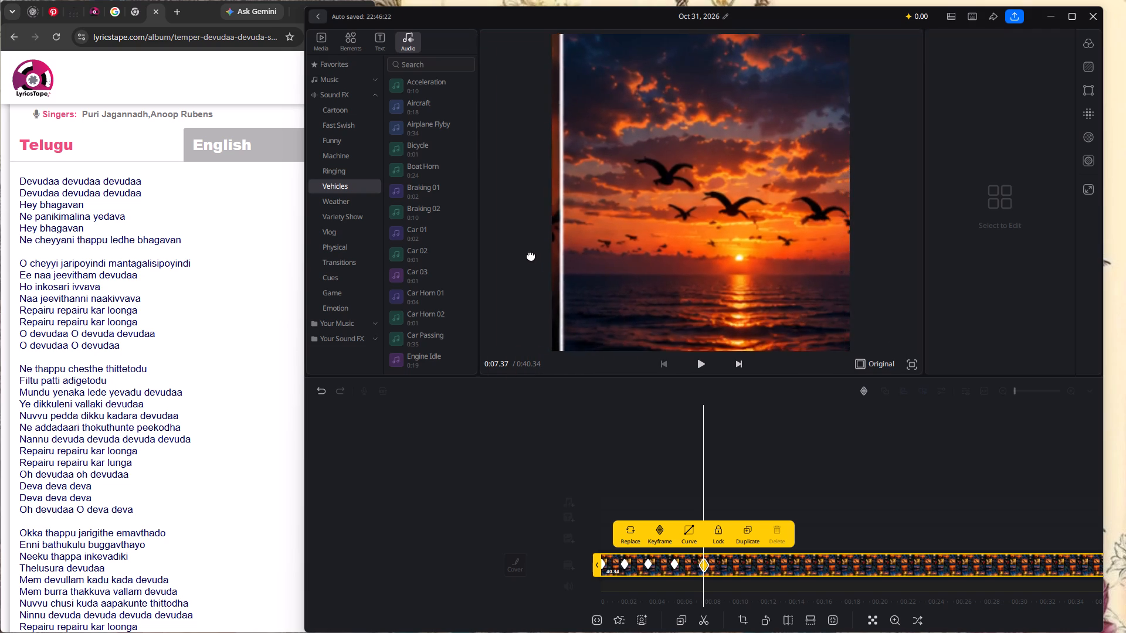
left_click_drag(531, 255, 517, 257)
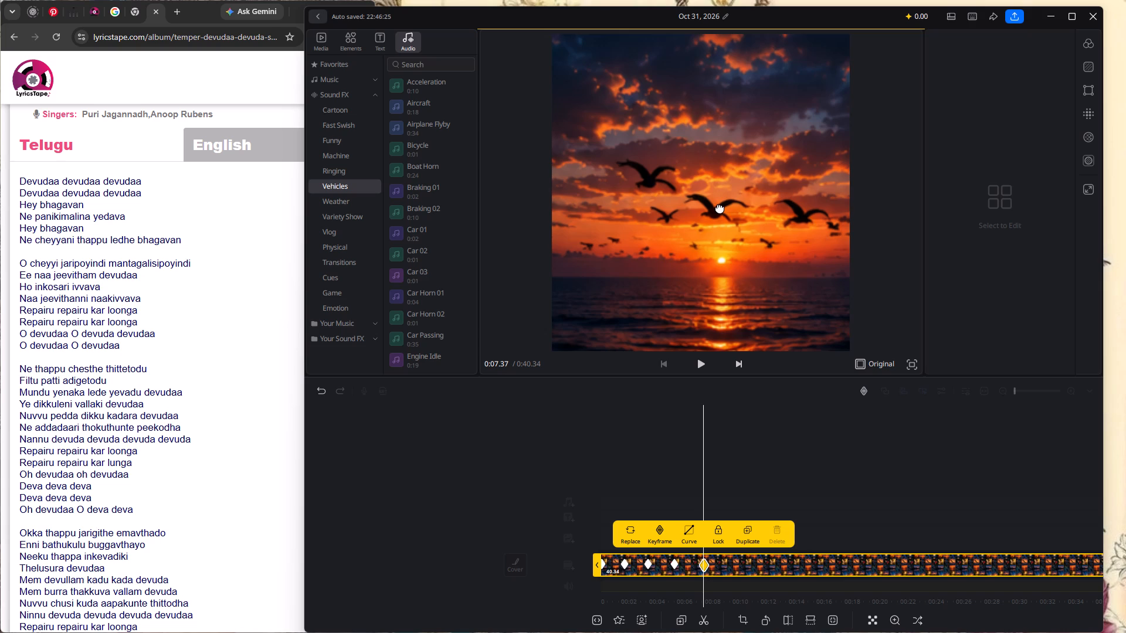
Return to the keyframe near 0:05.40 and shift the collage across to its bottom-right corner tile of two birds on a branch.
scroll(805, 448, "right", 1)
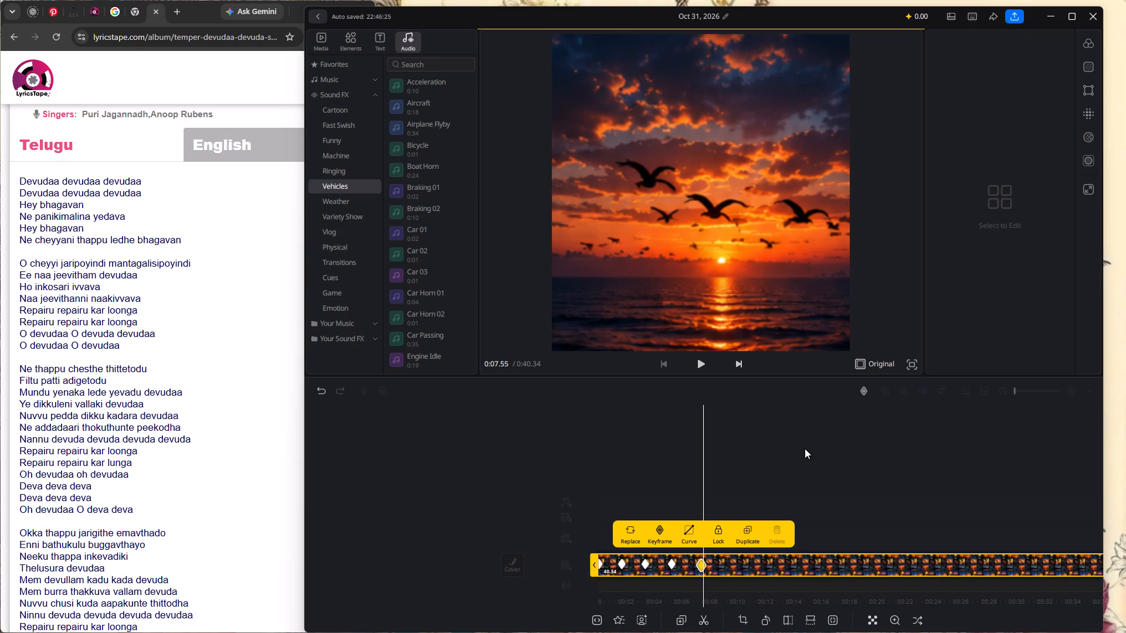
scroll(805, 448, "right", 3)
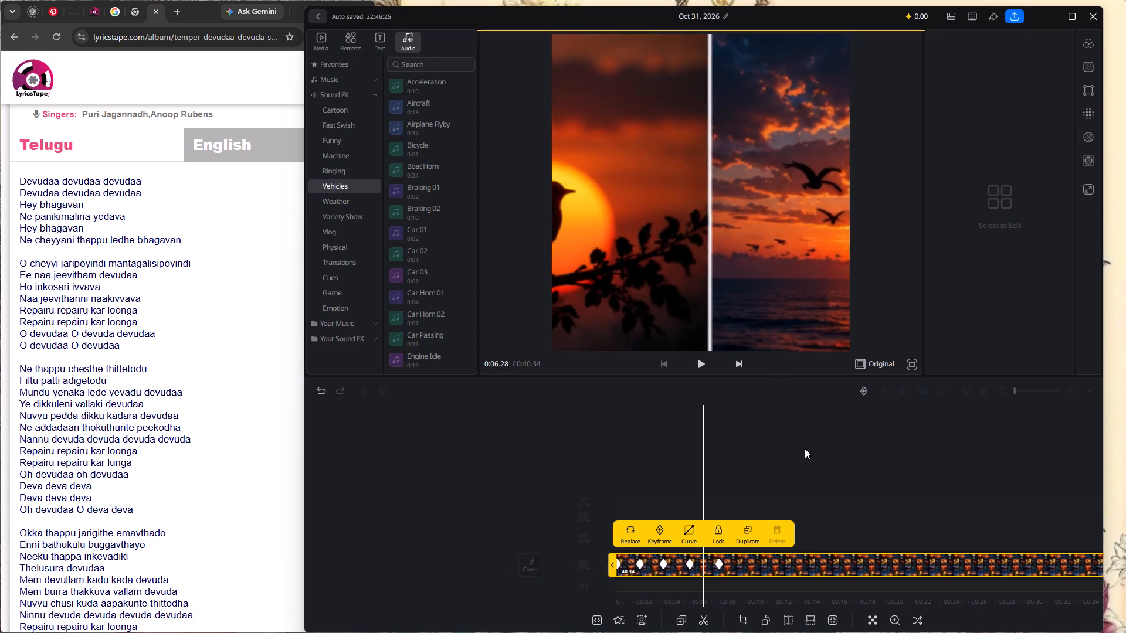
scroll(805, 448, "right", 1)
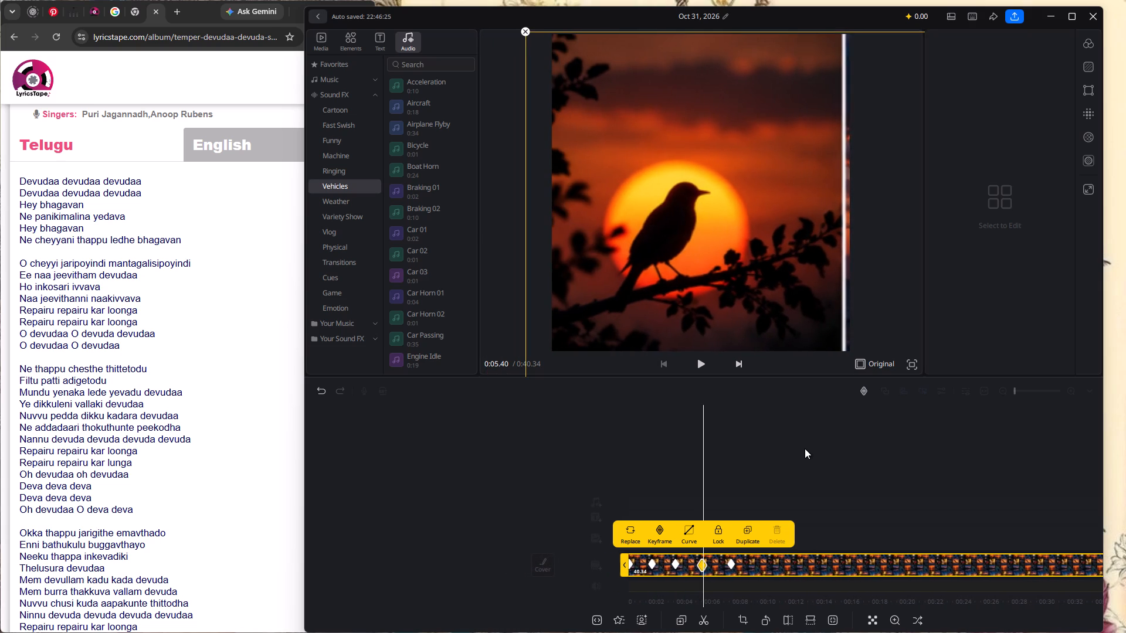
scroll(805, 448, "right", 1)
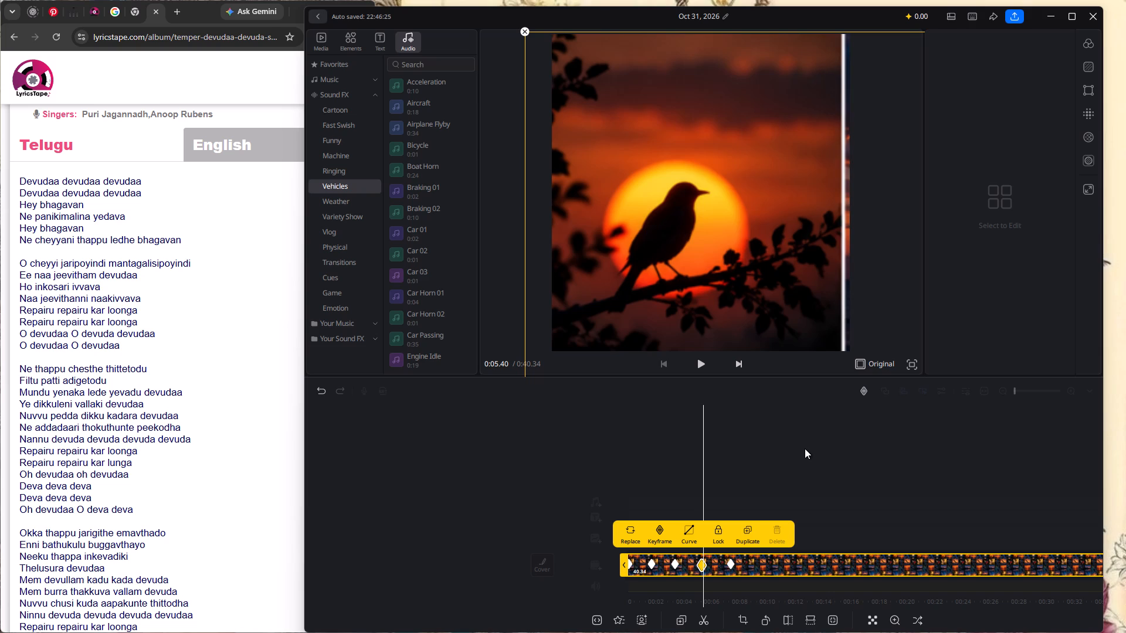
left_click_drag(765, 319, 564, 189)
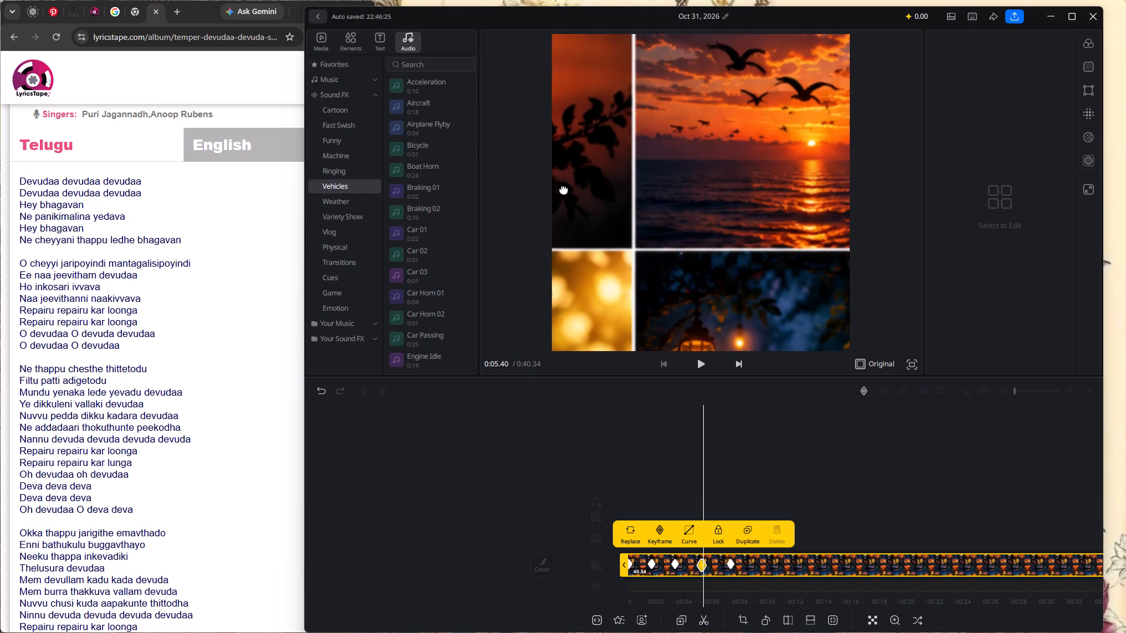
left_click_drag(724, 243, 596, 132)
left_click_drag(706, 225, 483, 63)
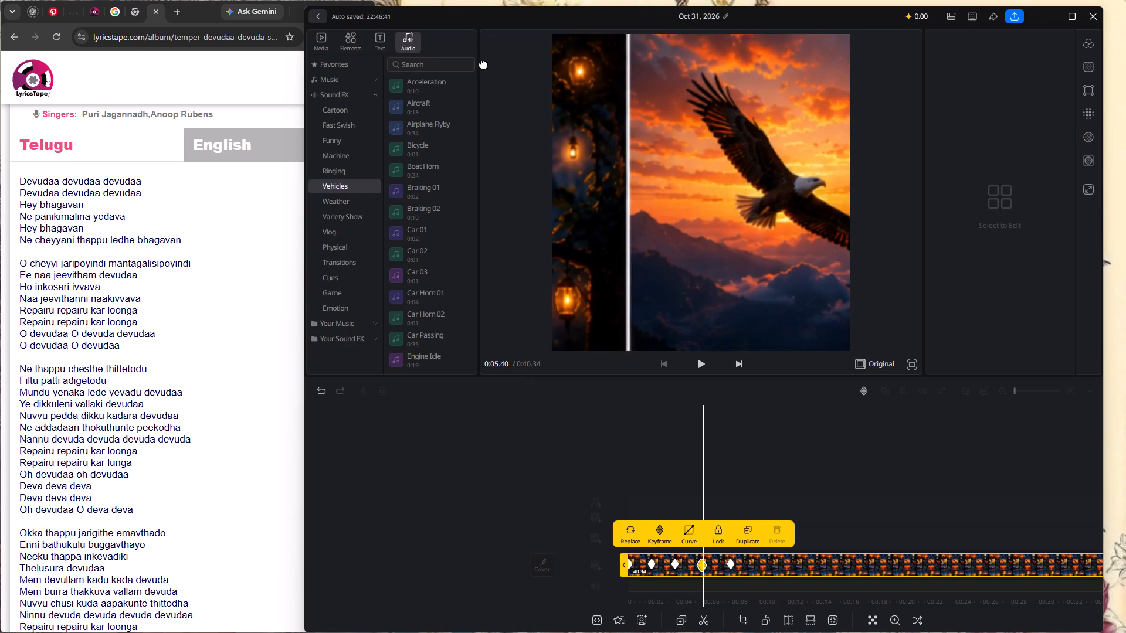
left_click_drag(677, 167, 446, 0)
left_click_drag(691, 169, 553, 31)
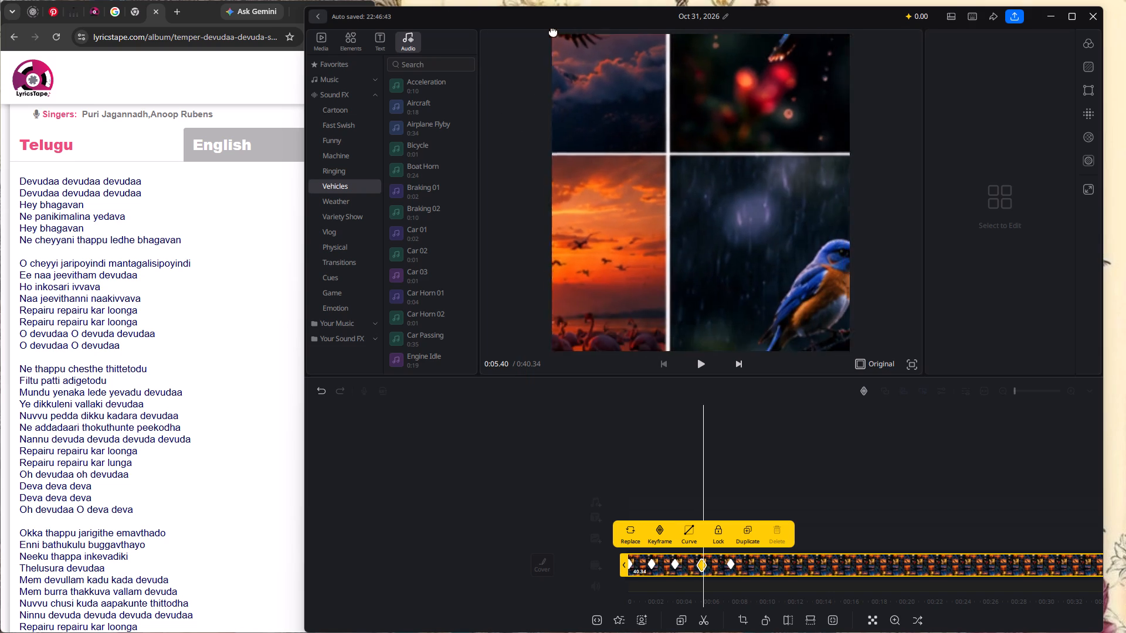
left_click_drag(553, 31, 540, 6)
left_click_drag(739, 158, 598, 27)
left_click_drag(715, 127, 628, 0)
left_click_drag(770, 137, 645, 1)
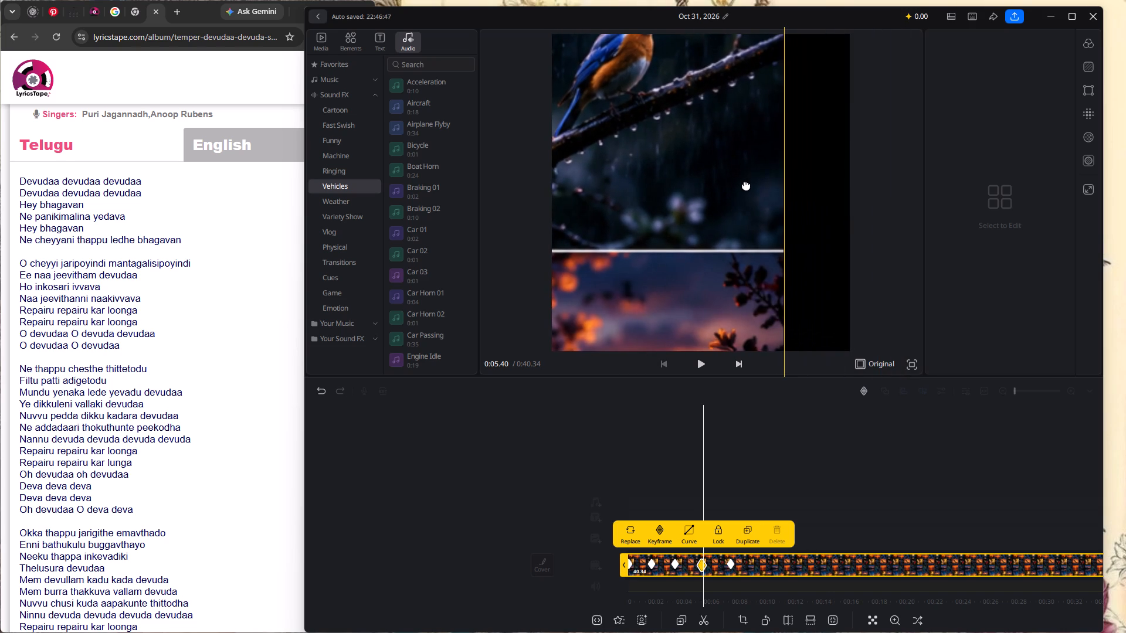
left_click_drag(746, 185, 802, 0)
left_click_drag(815, 222, 708, 46)
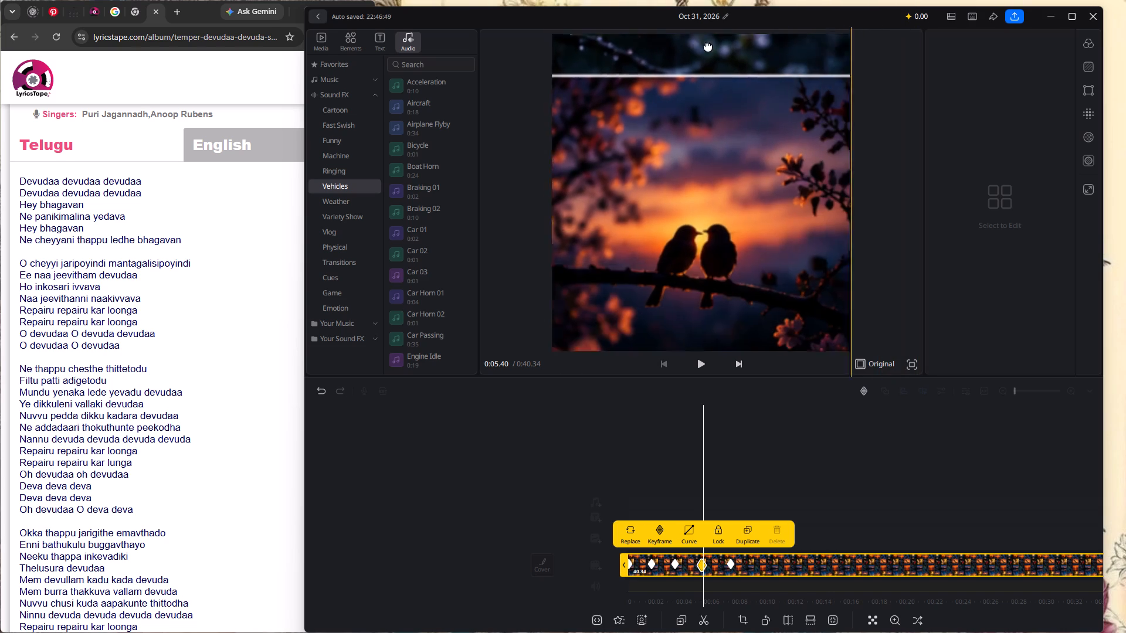
left_click_drag(708, 46, 701, 25)
left_click_drag(759, 158, 739, 2)
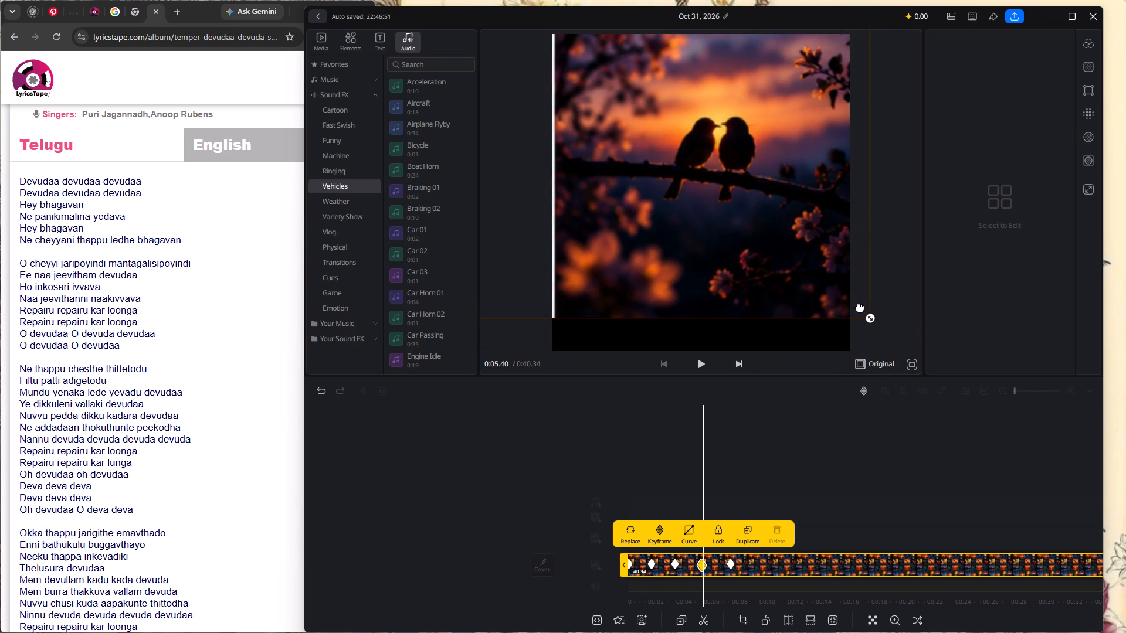
Shrink the collage slightly at the 0:05.40 keyframe so parts of the neighbouring tiles show around the two-bird tile.
left_click_drag(866, 320, 680, 212)
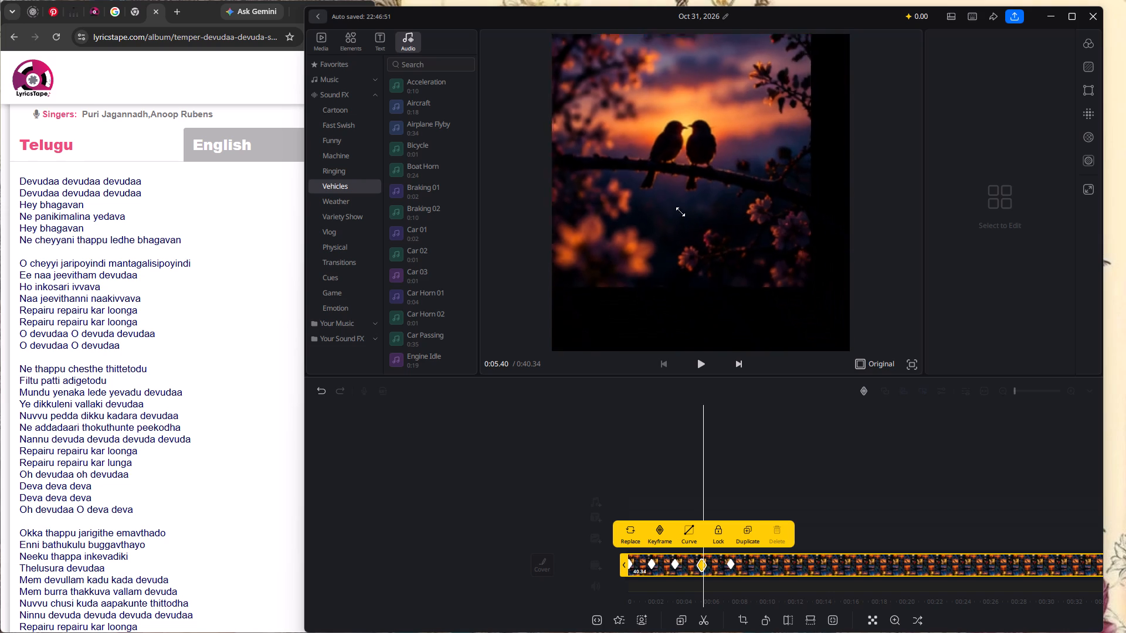
left_click_drag(680, 212, 643, 181)
left_click_drag(643, 181, 710, 240)
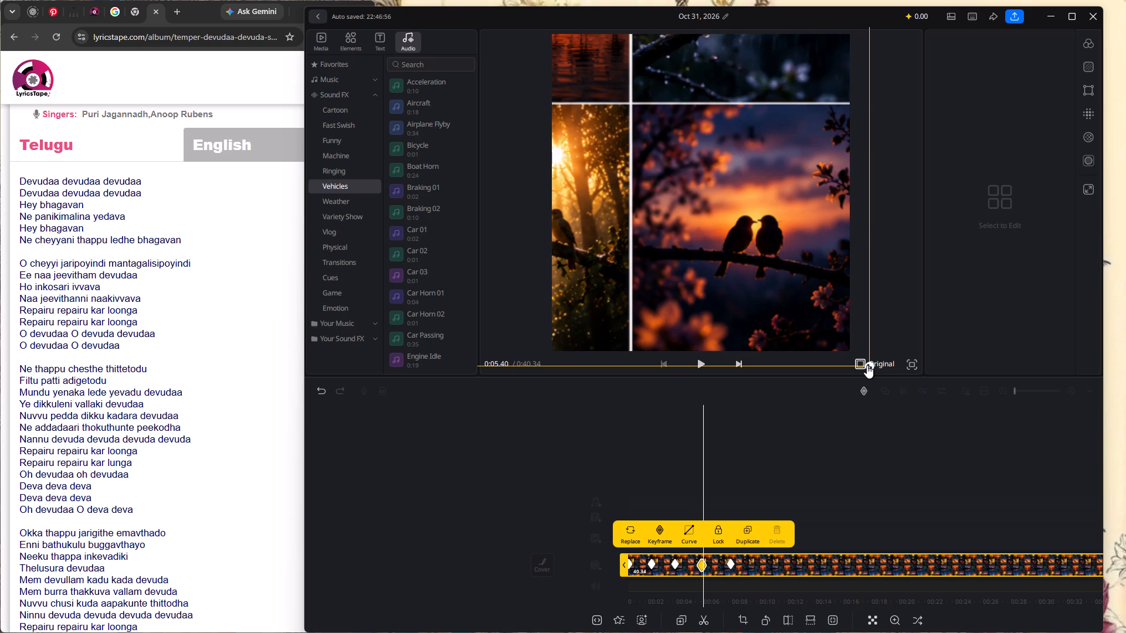
left_click_drag(867, 365, 874, 364)
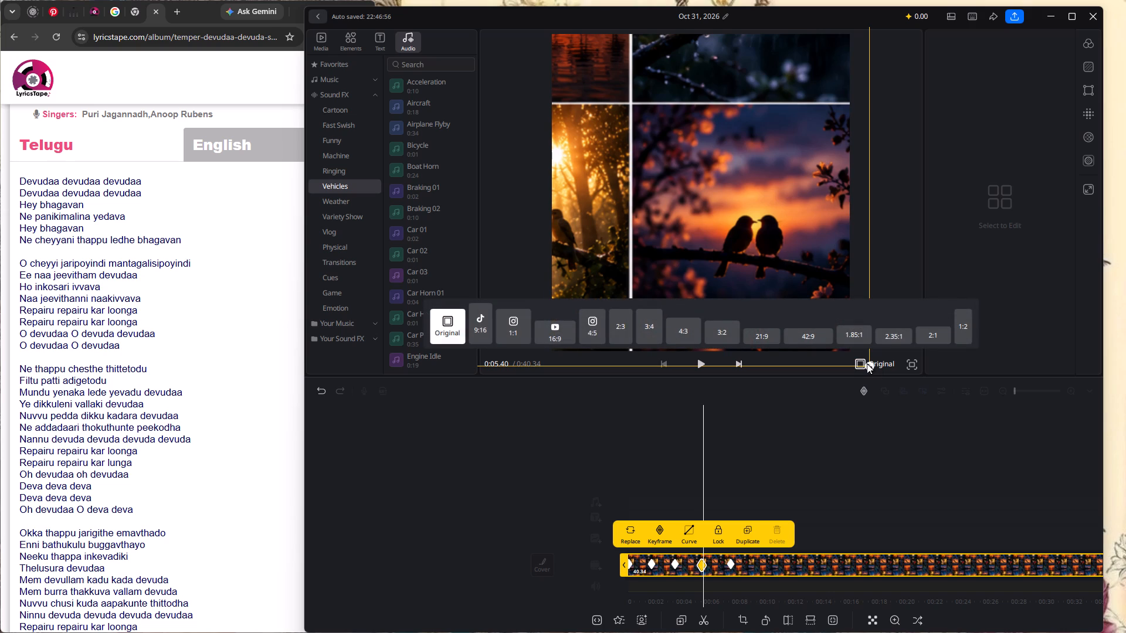
left_click(868, 363)
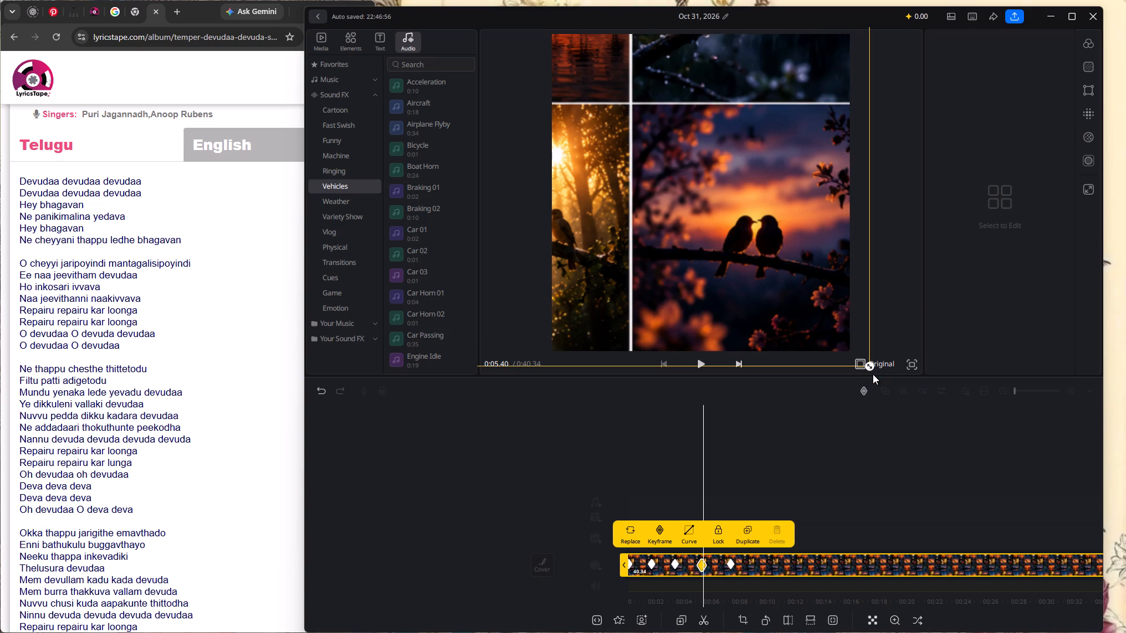
left_click(871, 367)
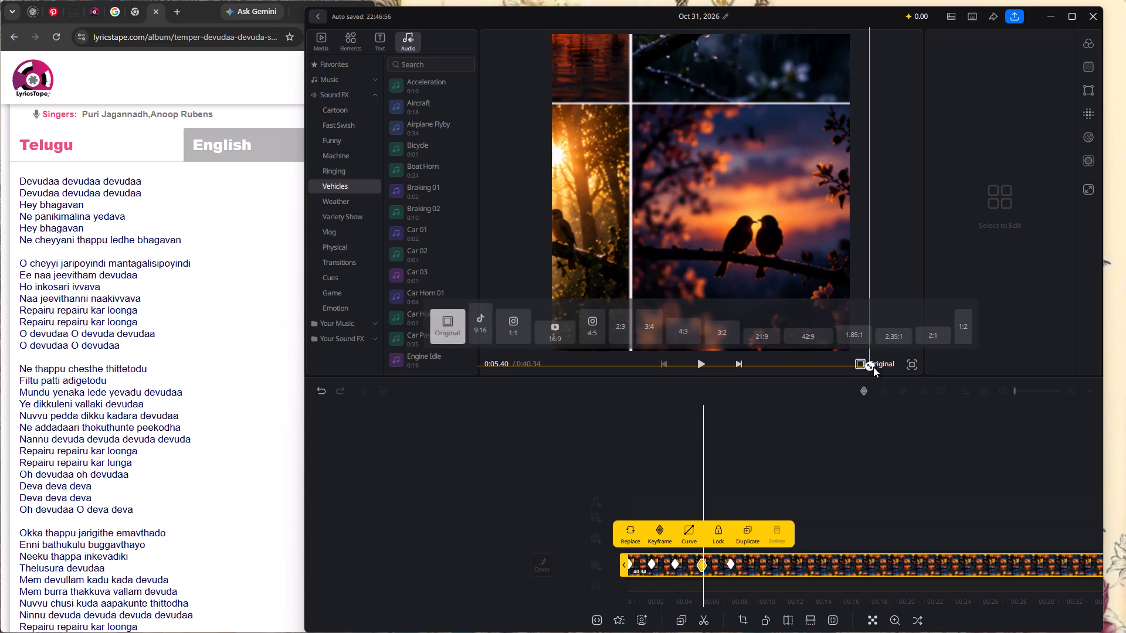
Shrink and reposition the collage at the 0:05.40 keyframe so the whole four-by-four bird grid fits inside the frame.
left_click_drag(838, 171, 828, 159)
left_click_drag(828, 159, 781, 80)
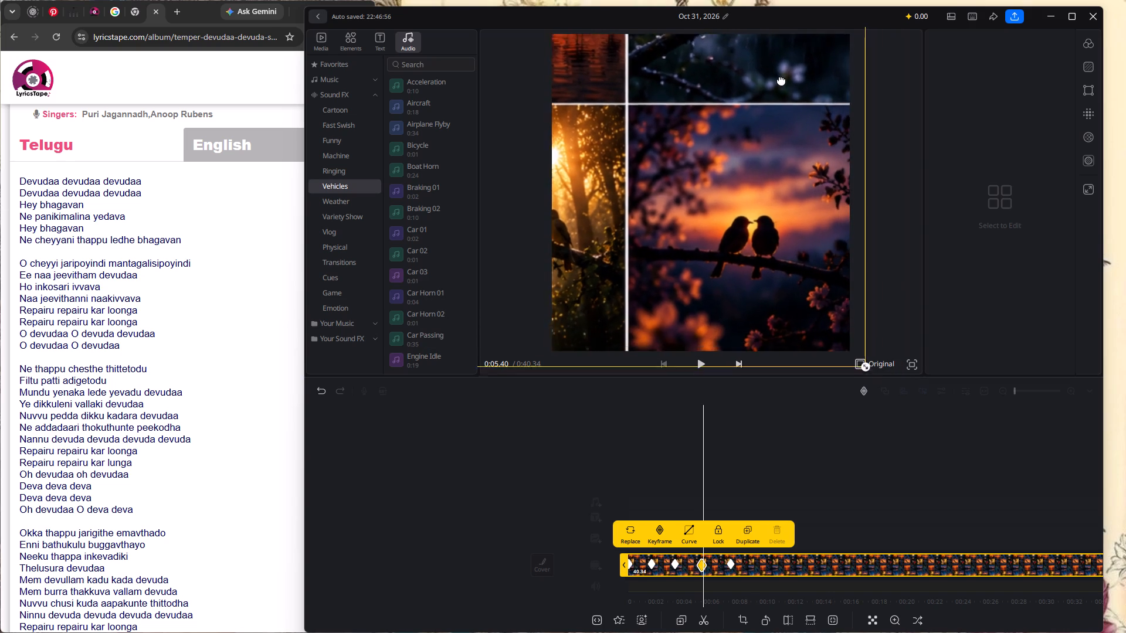
left_click_drag(781, 80, 776, 52)
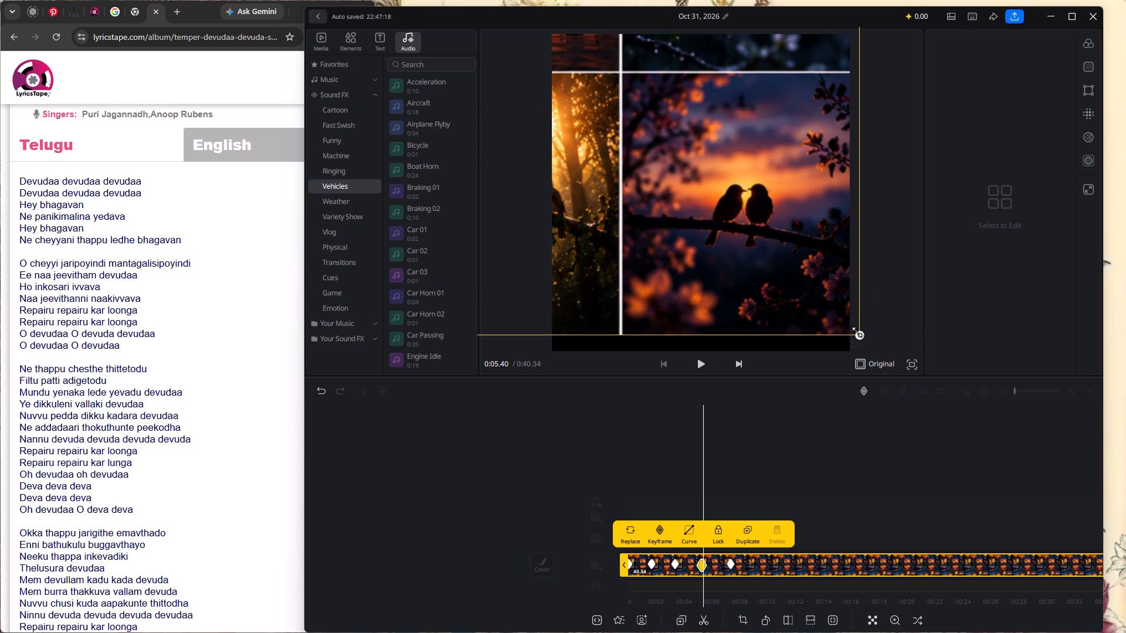
left_click_drag(857, 332, 555, 62)
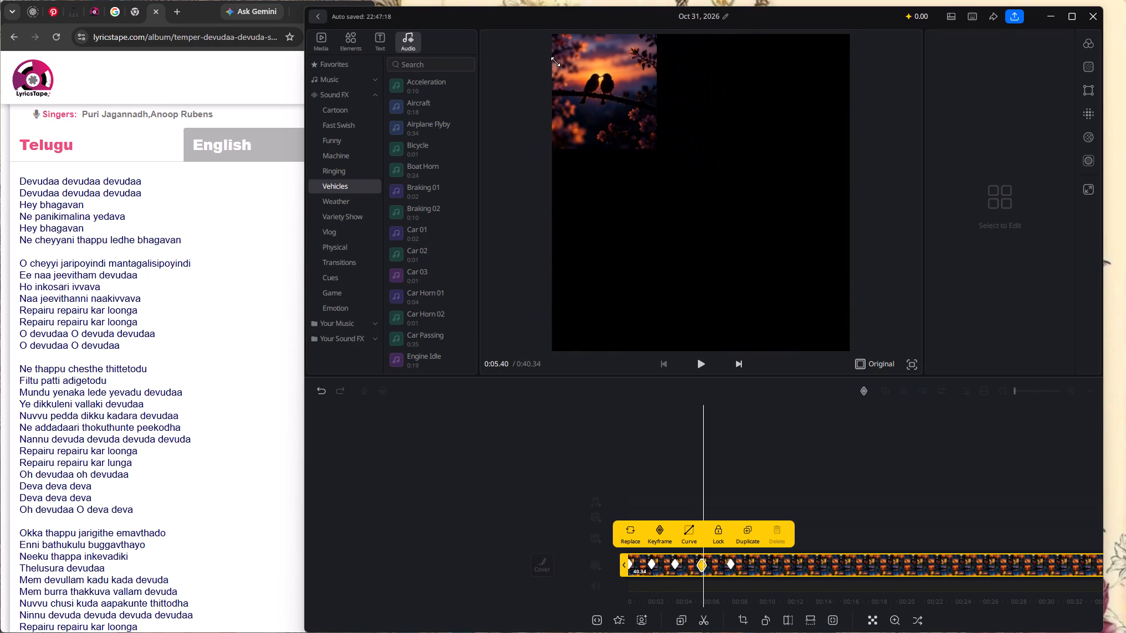
left_click_drag(555, 62, 555, 62)
left_click_drag(640, 91, 846, 227)
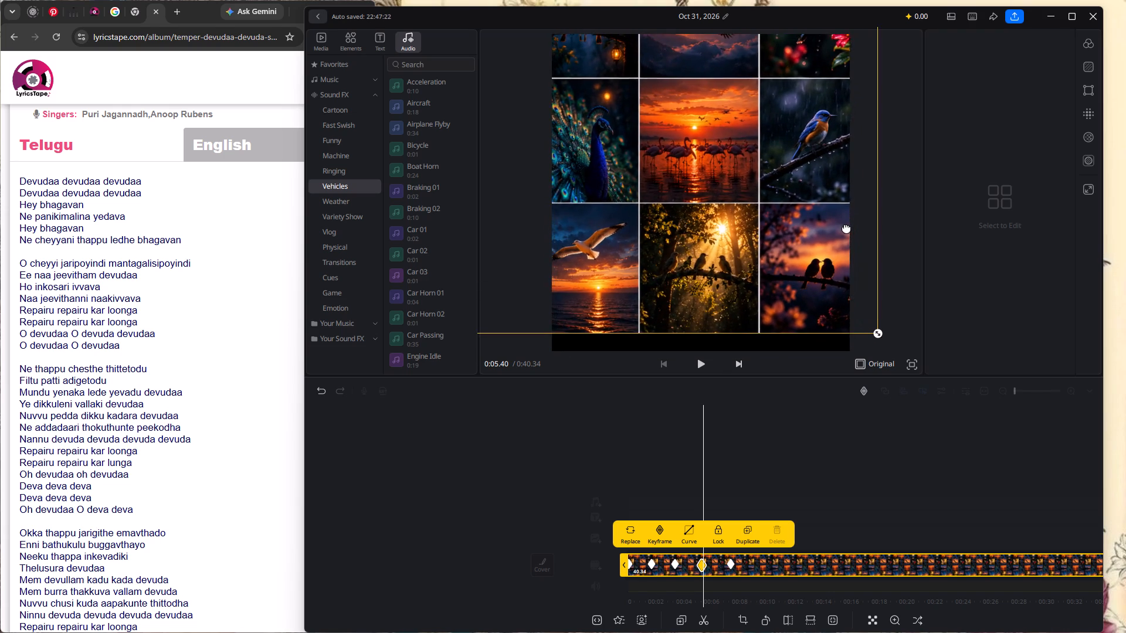
left_click_drag(846, 227, 849, 224)
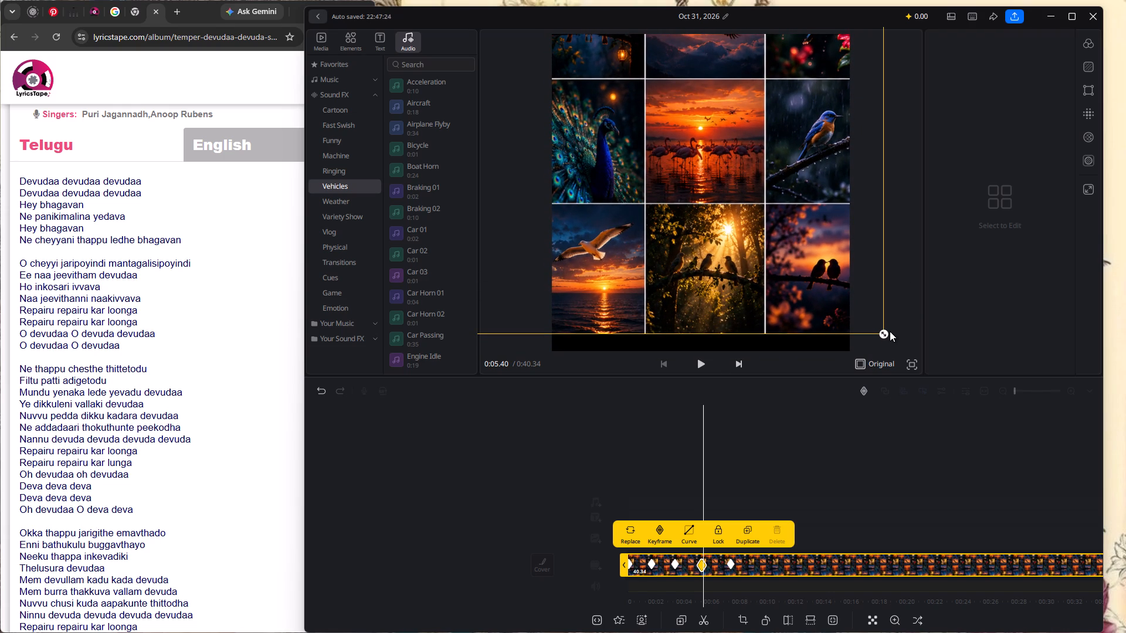
left_click_drag(886, 335, 720, 232)
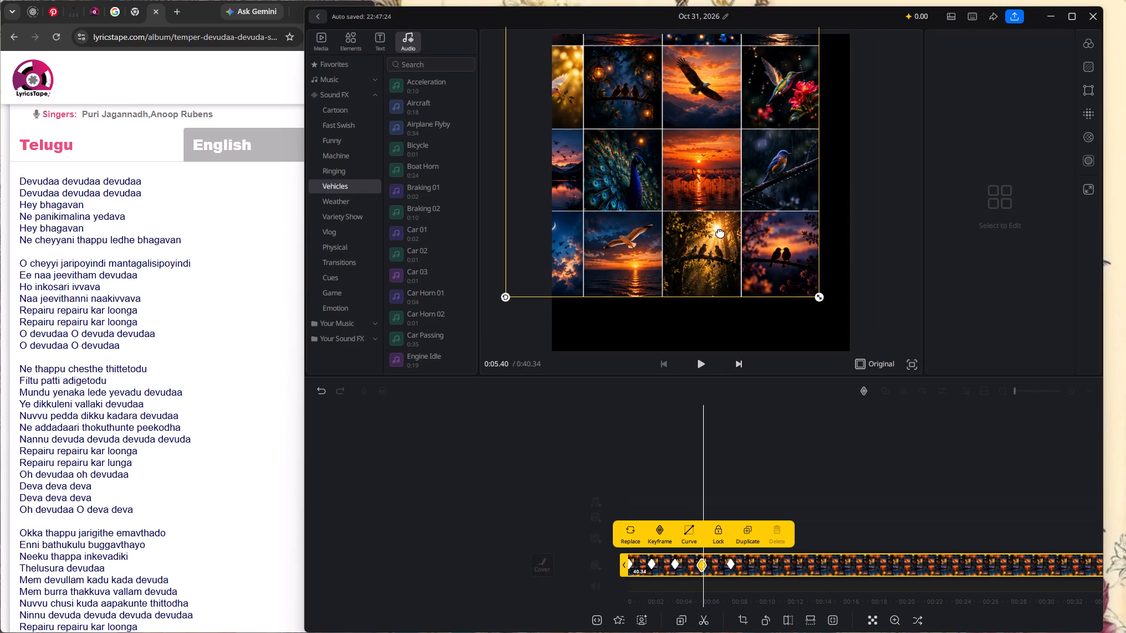
left_click_drag(687, 203, 710, 219)
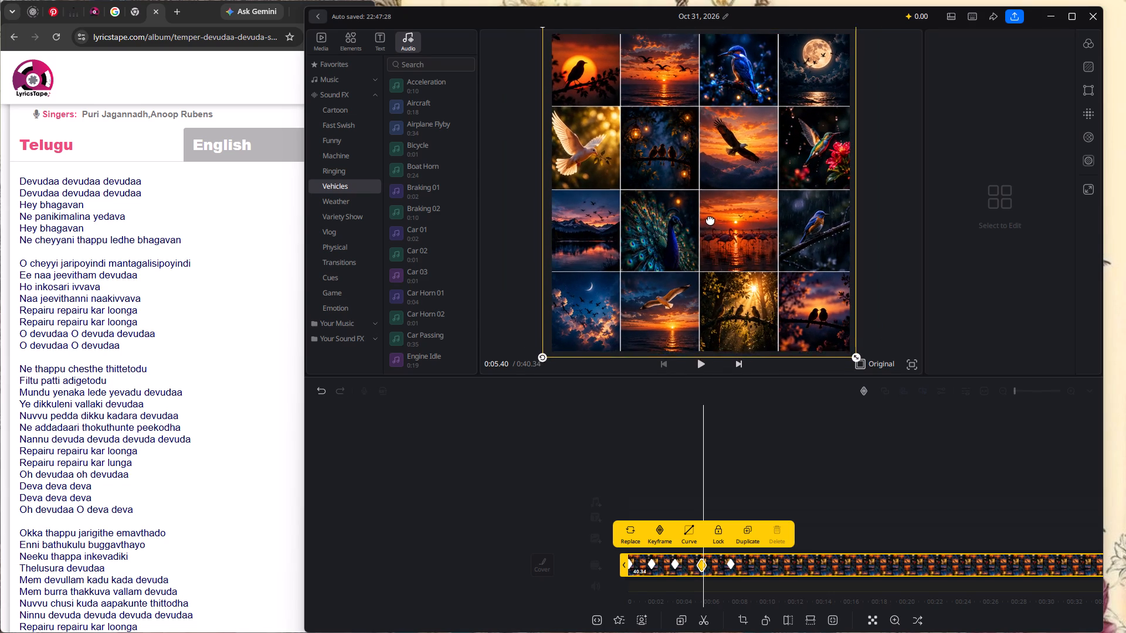
left_click_drag(710, 219, 657, 210)
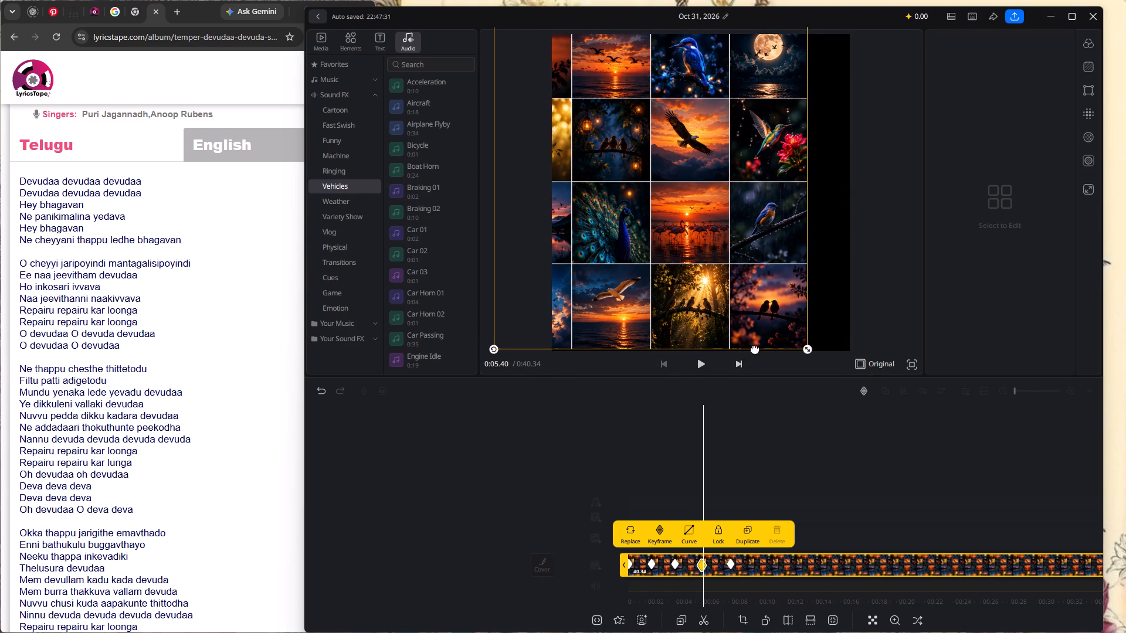
left_click_drag(739, 283, 732, 233)
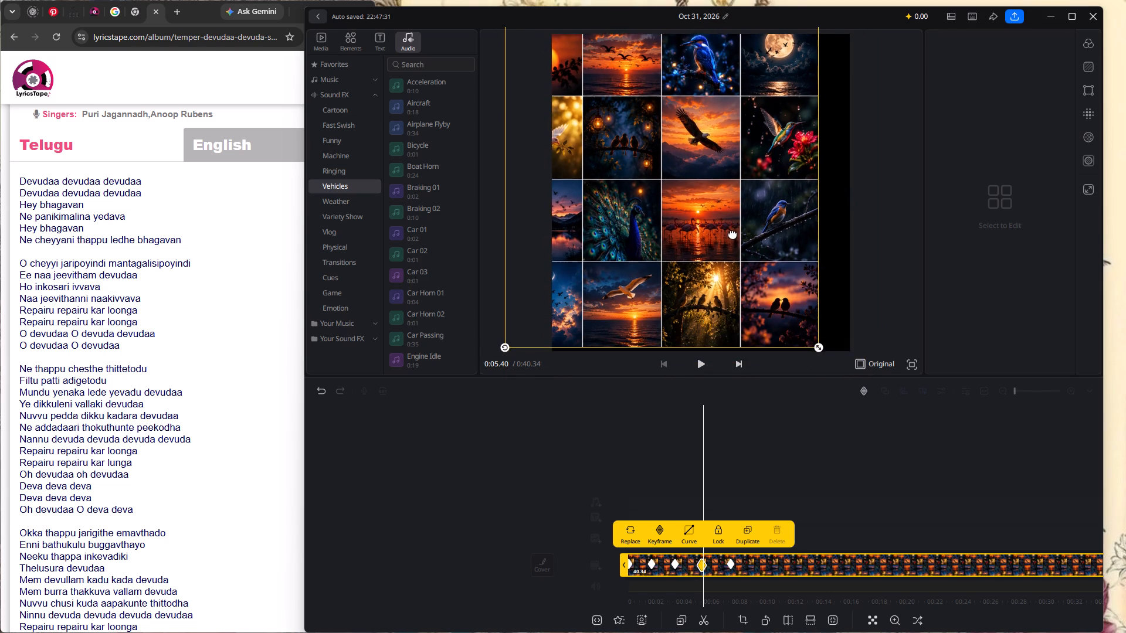
left_click_drag(732, 233, 730, 233)
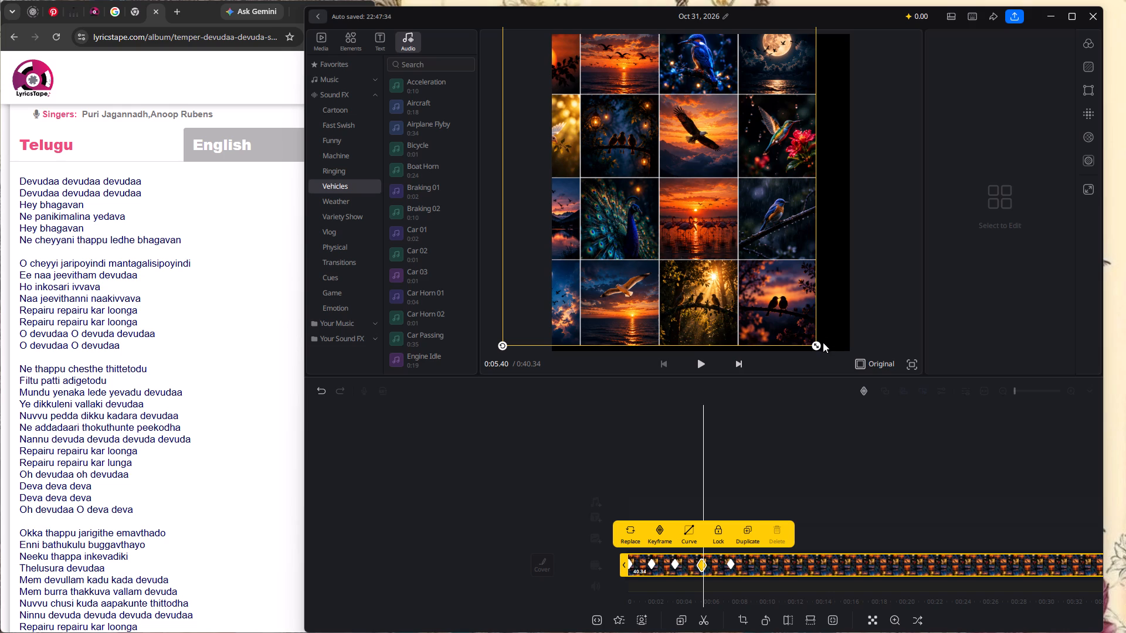
left_click_drag(819, 345, 785, 321)
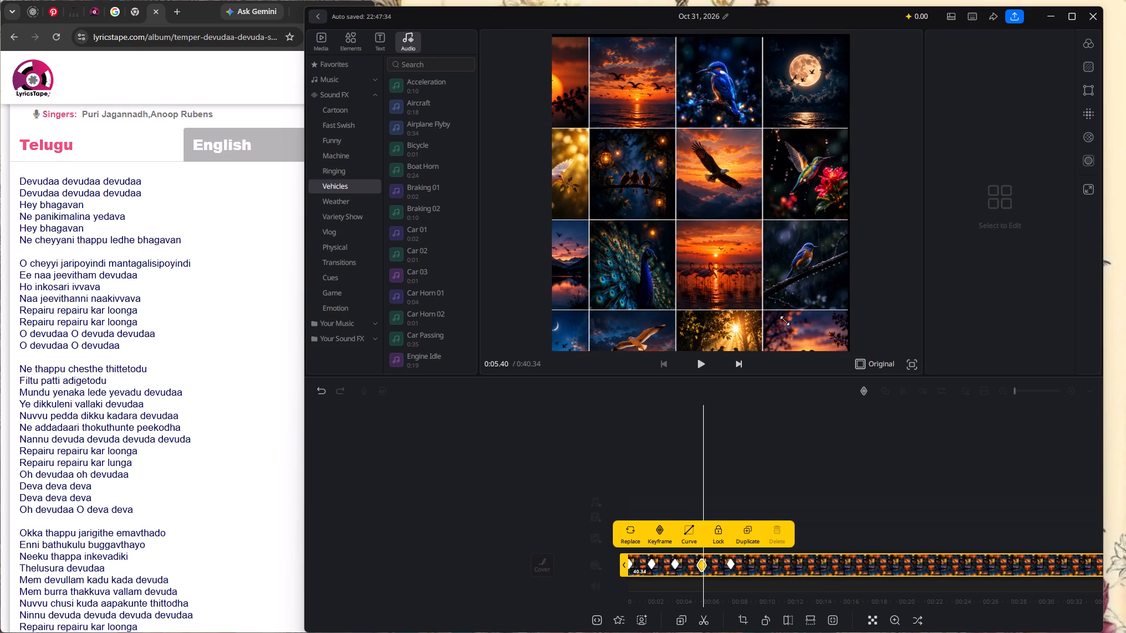
left_click_drag(785, 321, 758, 292)
left_click_drag(758, 292, 760, 246)
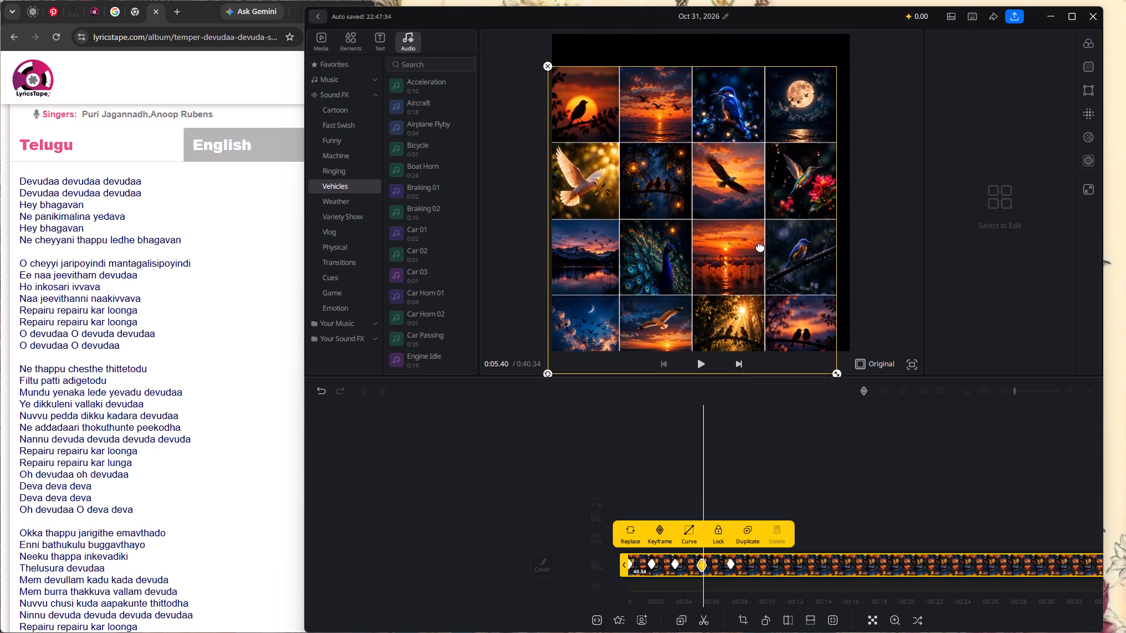
left_click_drag(760, 246, 763, 219)
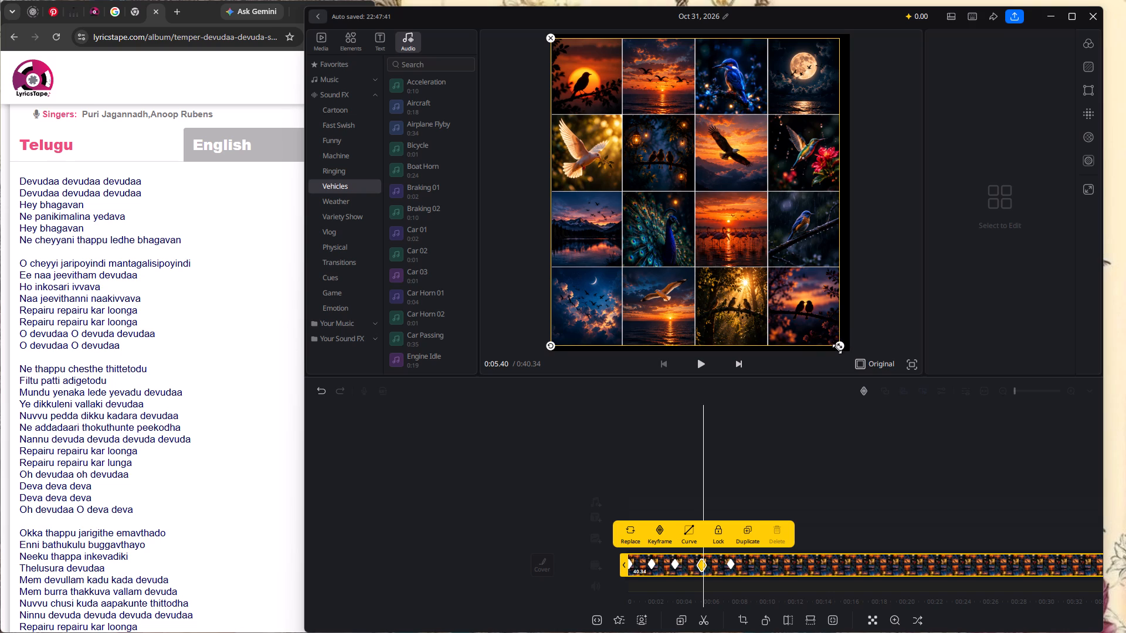
Check the full-grid frame at 0:05.40 in the full-screen preview, then return to the editor without applying a mosaic.
left_click(913, 364)
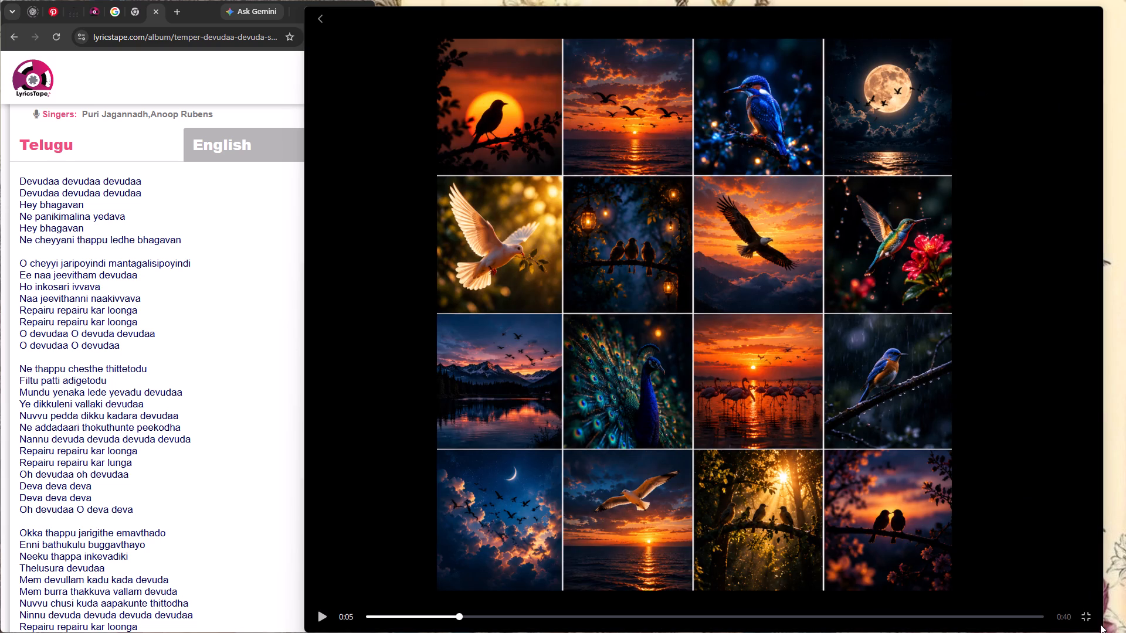
left_click(1084, 617)
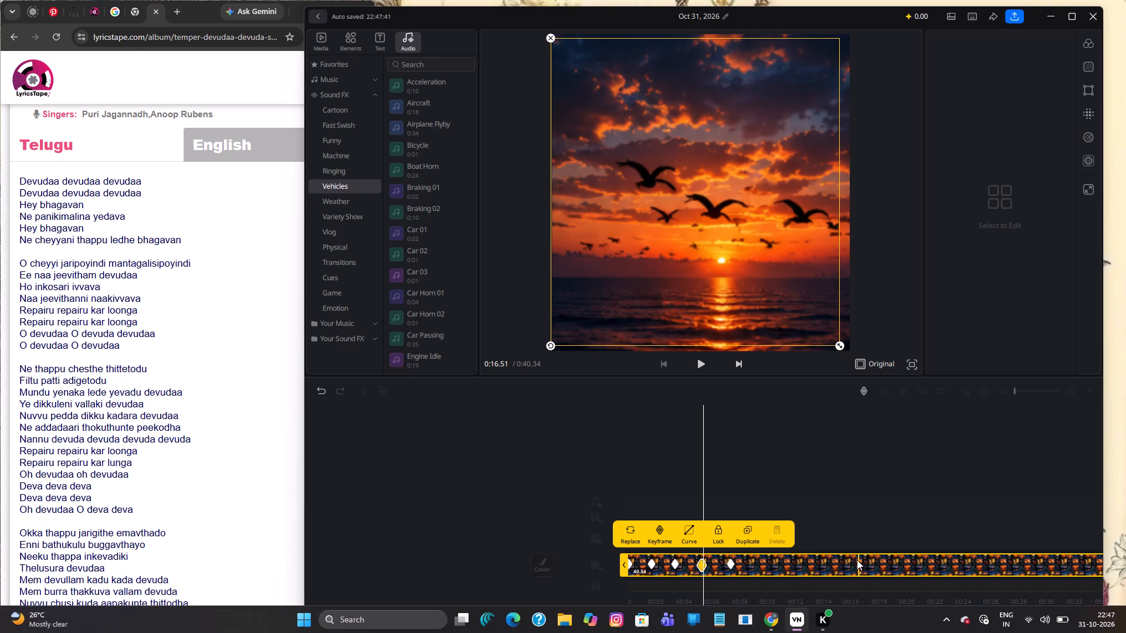
left_click(876, 616)
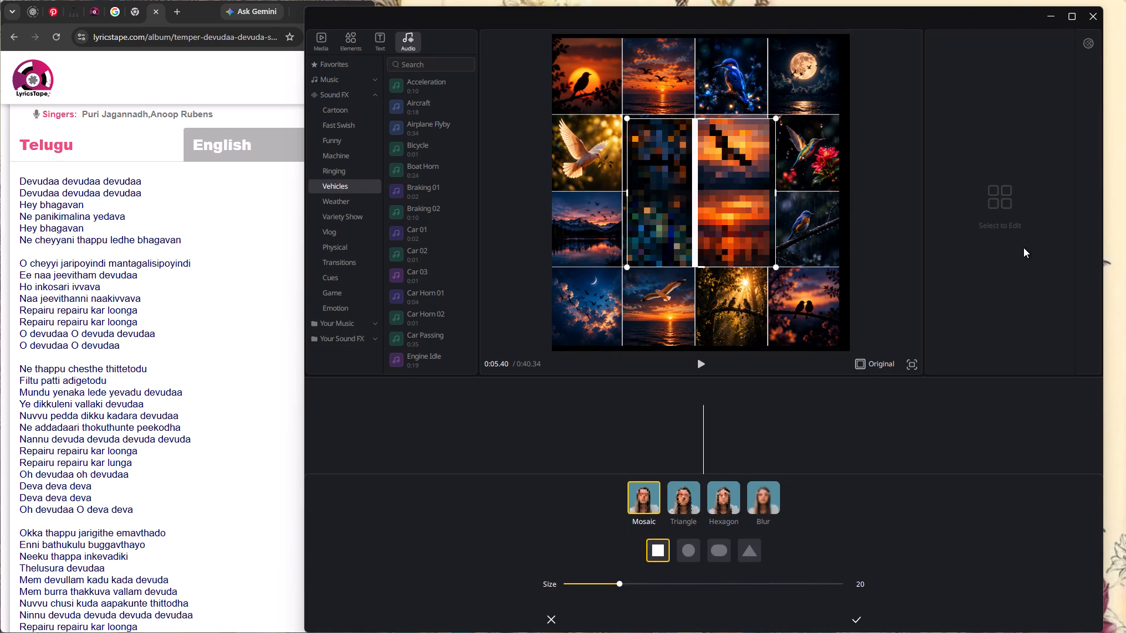
left_click(548, 622)
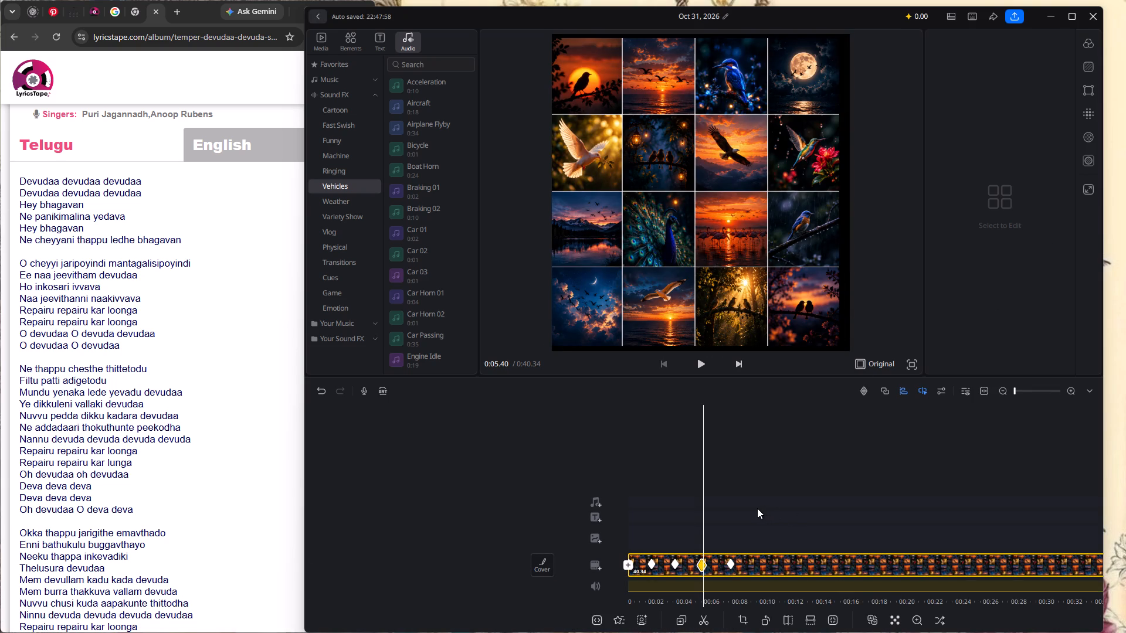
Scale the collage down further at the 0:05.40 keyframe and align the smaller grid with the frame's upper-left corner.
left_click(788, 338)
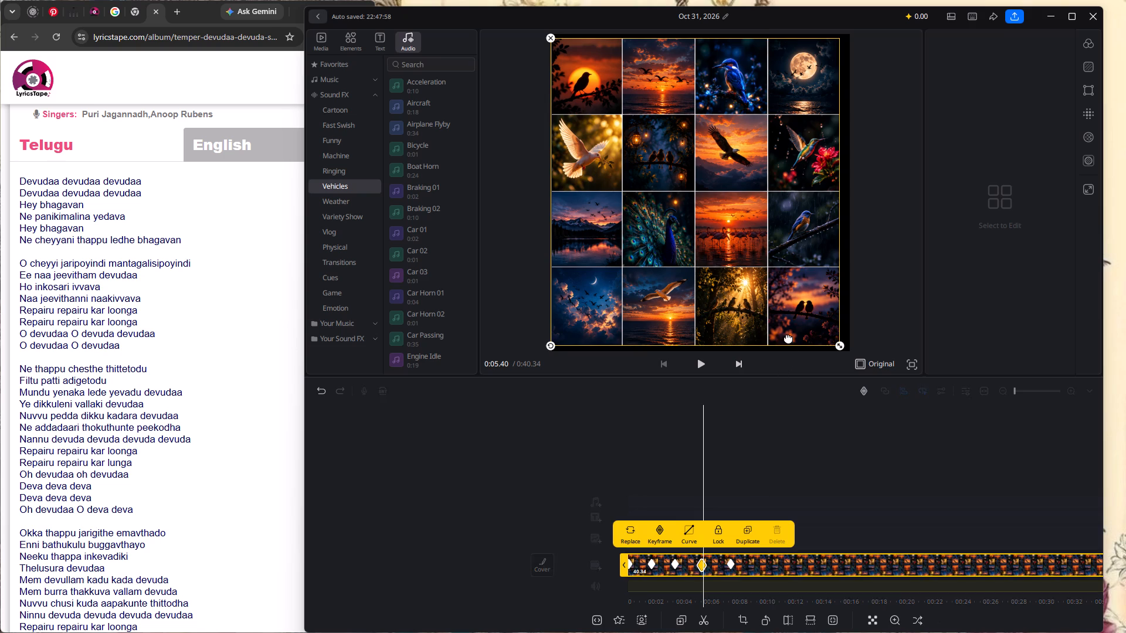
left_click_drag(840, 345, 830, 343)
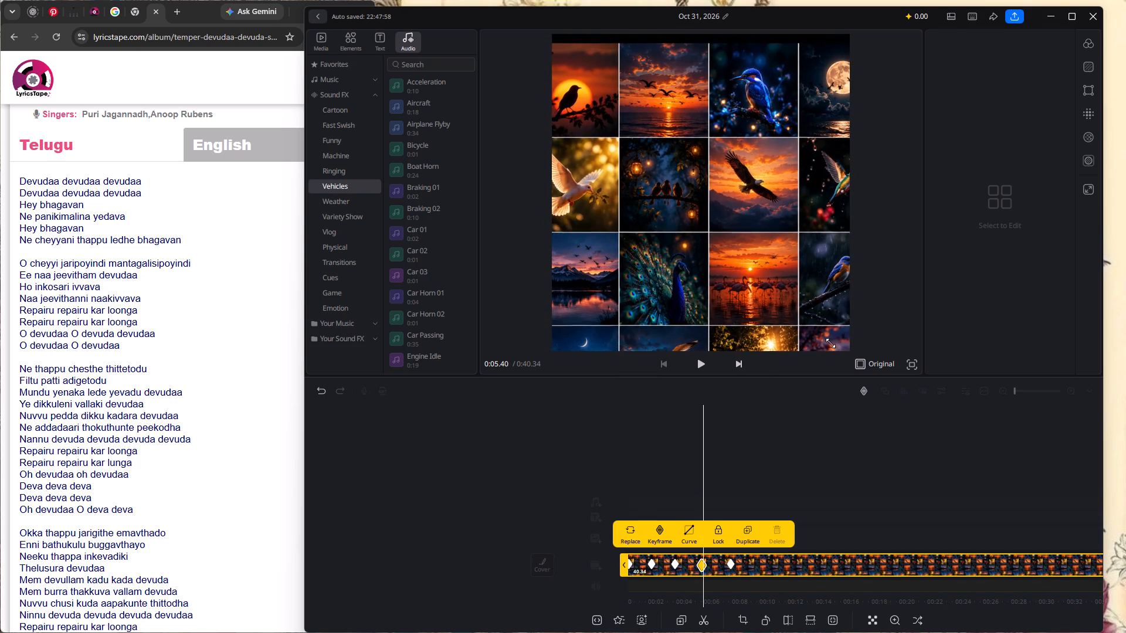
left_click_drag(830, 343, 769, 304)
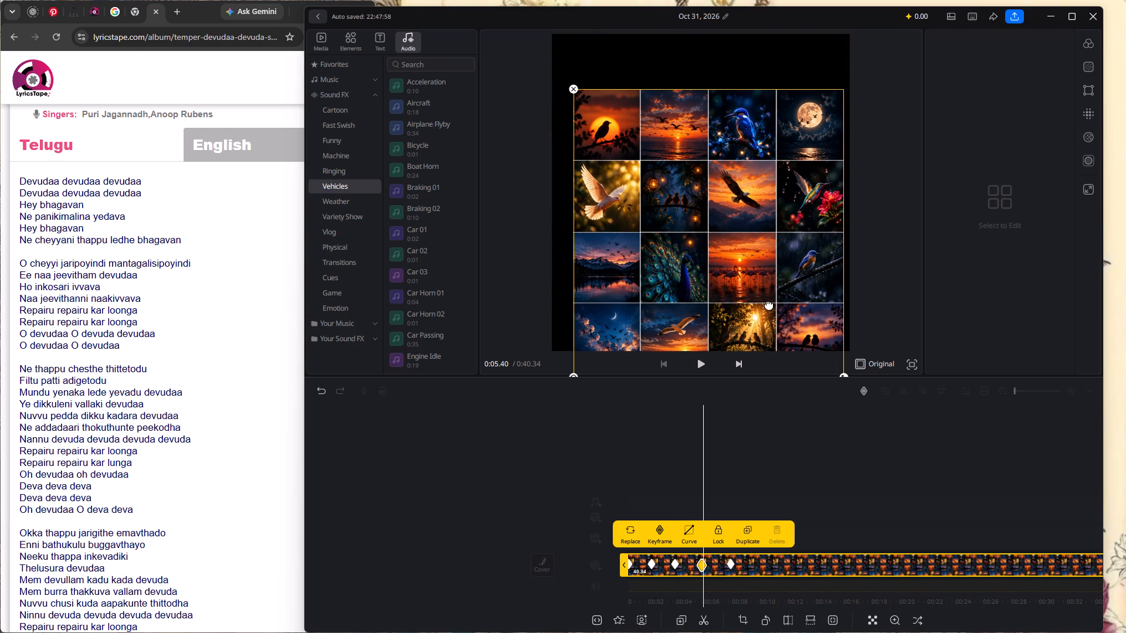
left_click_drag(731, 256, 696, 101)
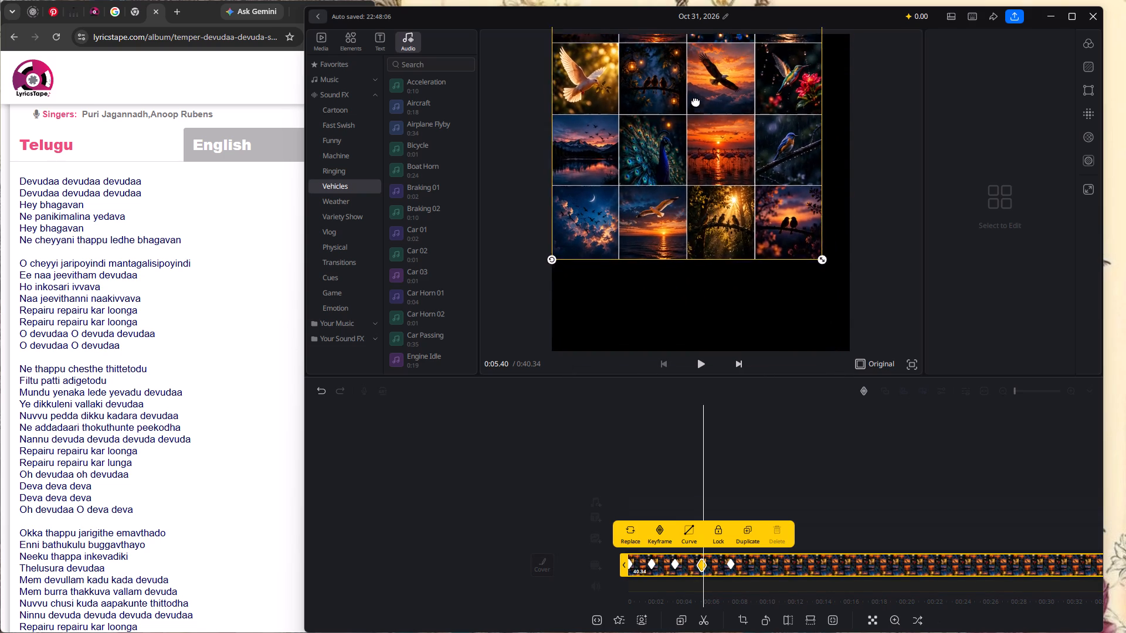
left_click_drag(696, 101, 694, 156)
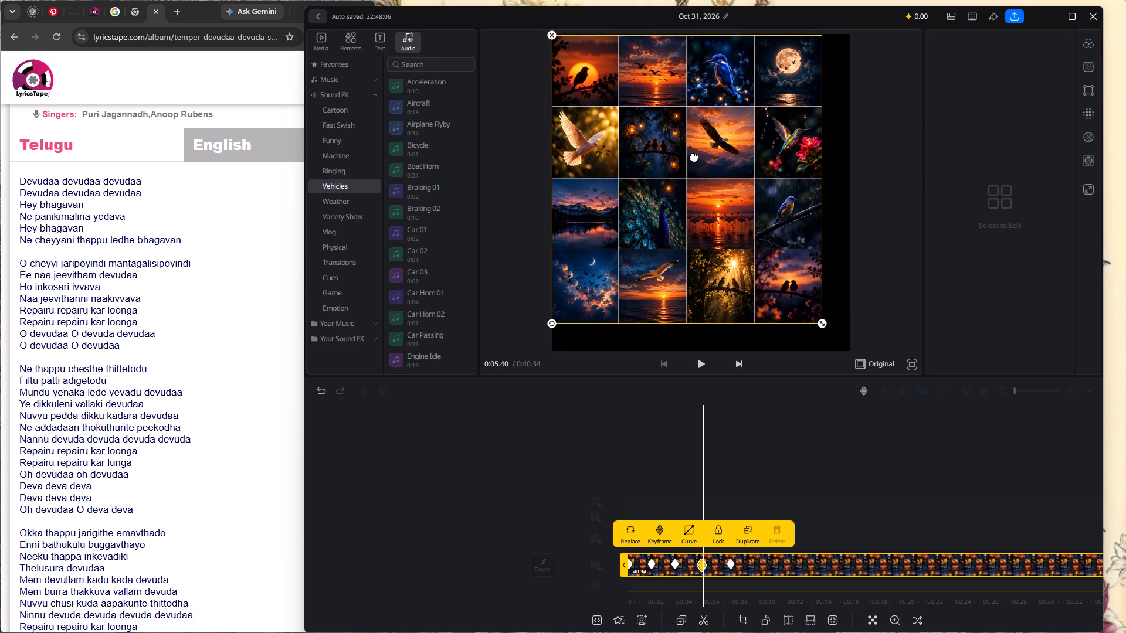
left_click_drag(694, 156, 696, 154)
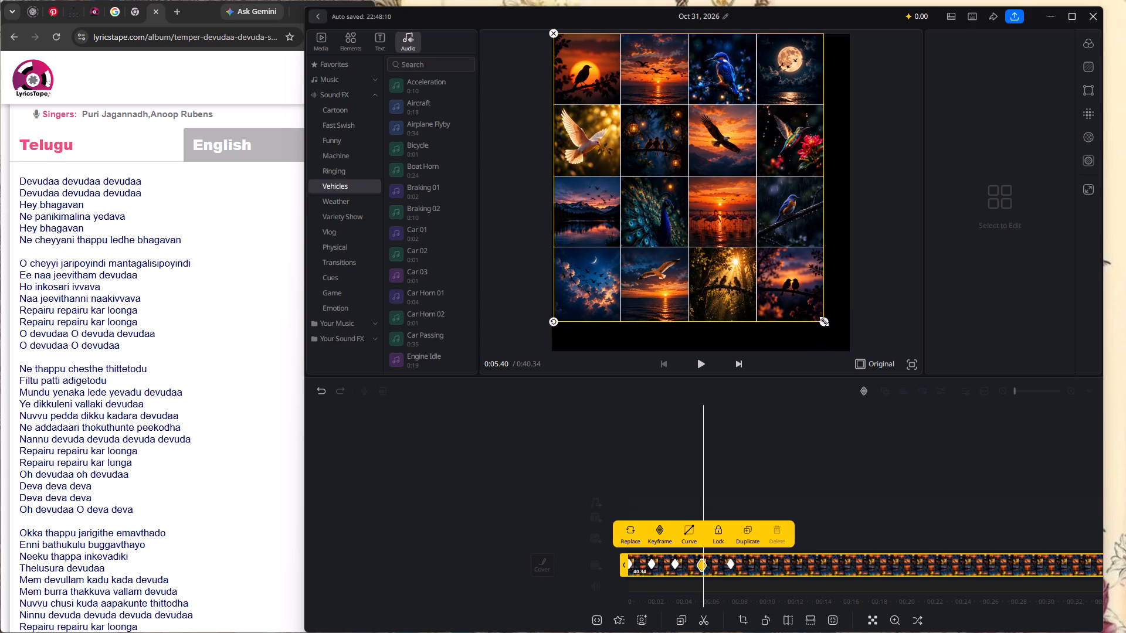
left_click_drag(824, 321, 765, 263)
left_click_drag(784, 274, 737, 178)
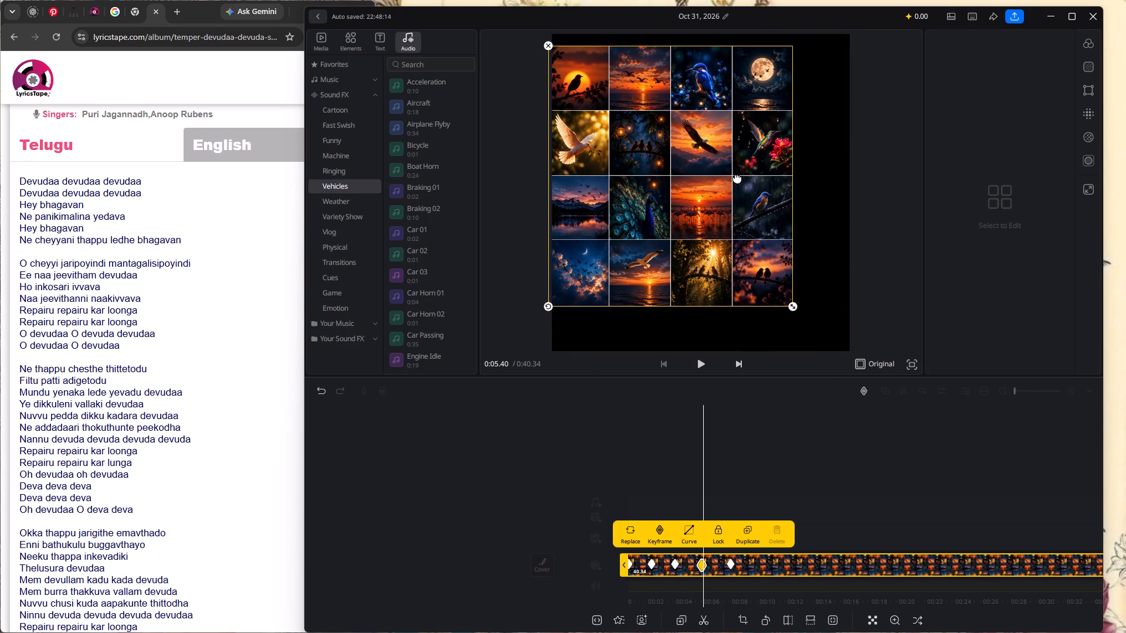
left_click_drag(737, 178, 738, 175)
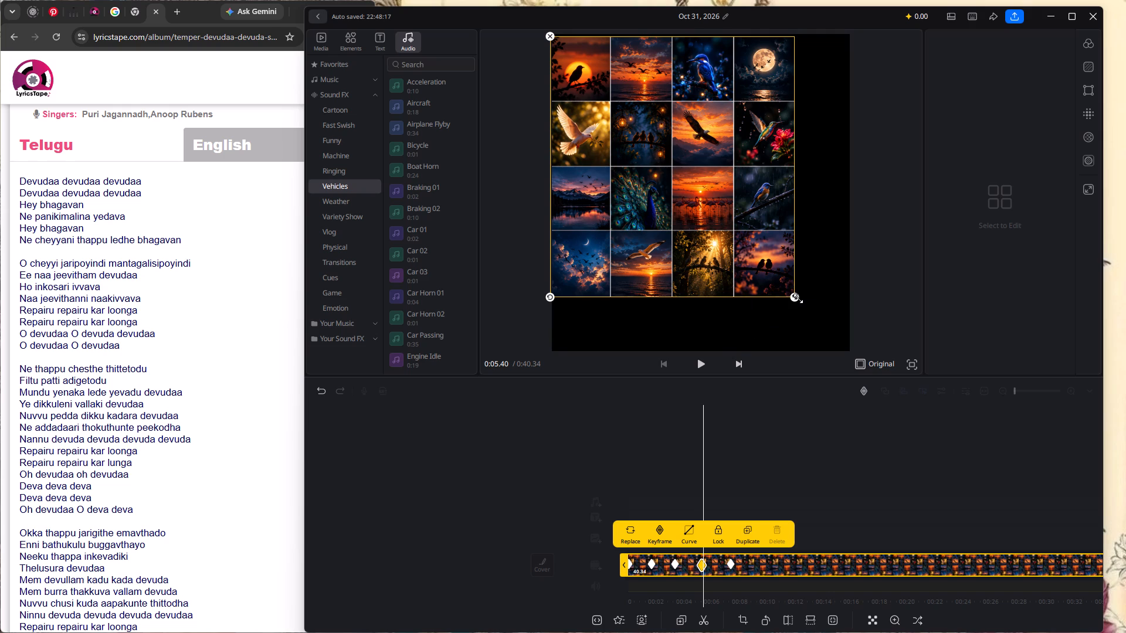
Enlarge and centre the collage at the 0:05.40 keyframe so the full four-by-four grid fills the frame edge to edge.
left_click_drag(798, 297, 805, 304)
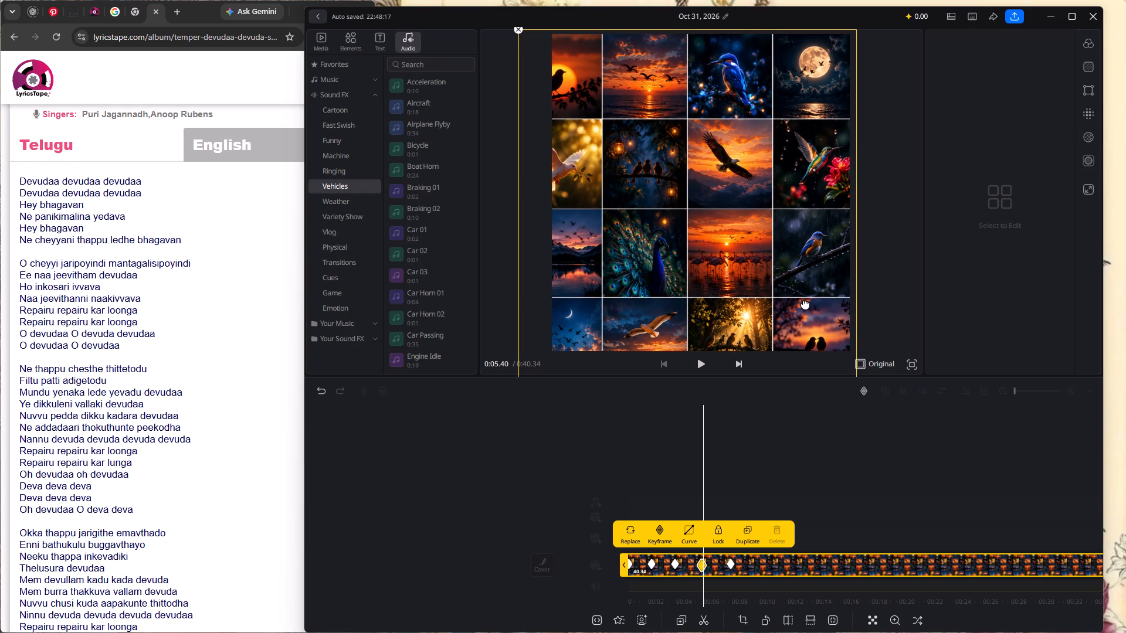
left_click_drag(805, 304, 797, 173)
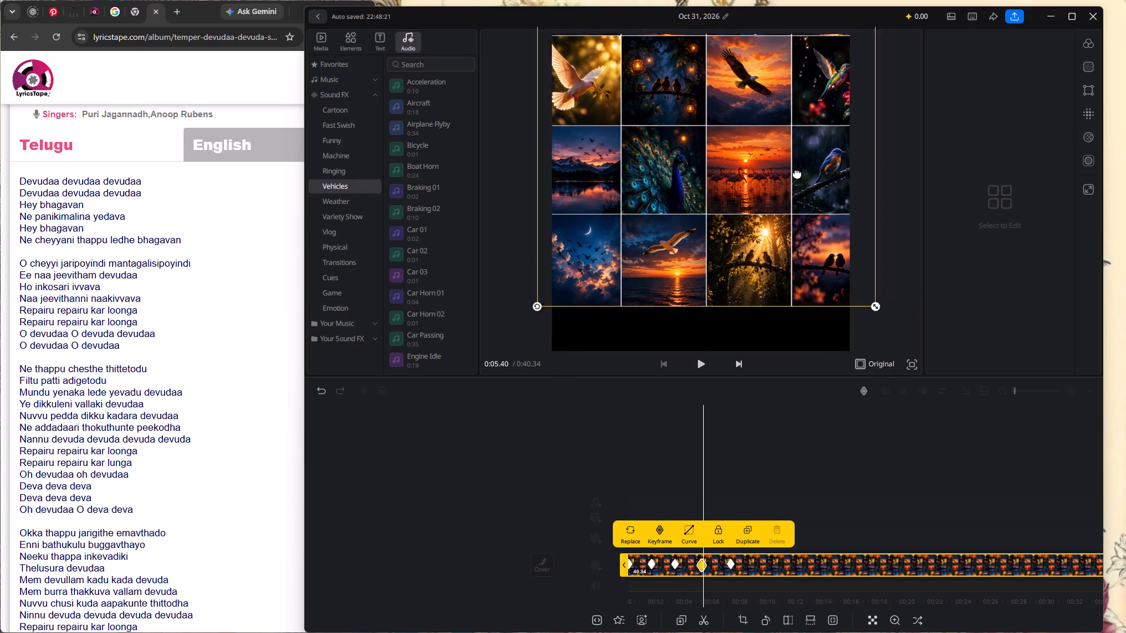
left_click_drag(797, 173, 765, 175)
left_click_drag(830, 311, 825, 309)
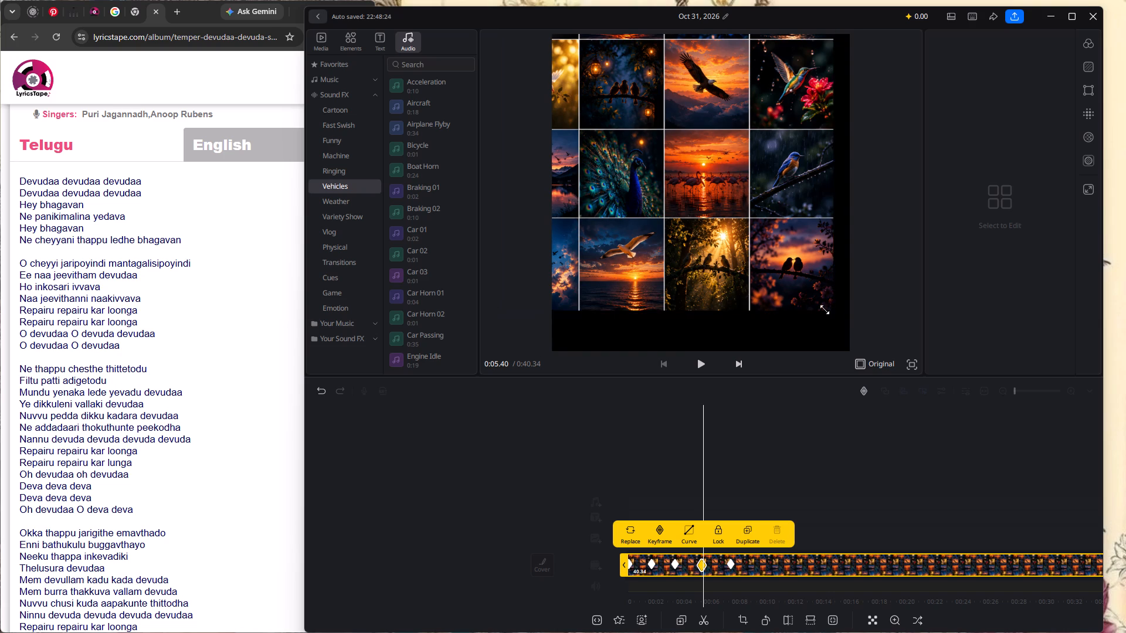
left_click_drag(825, 309, 769, 276)
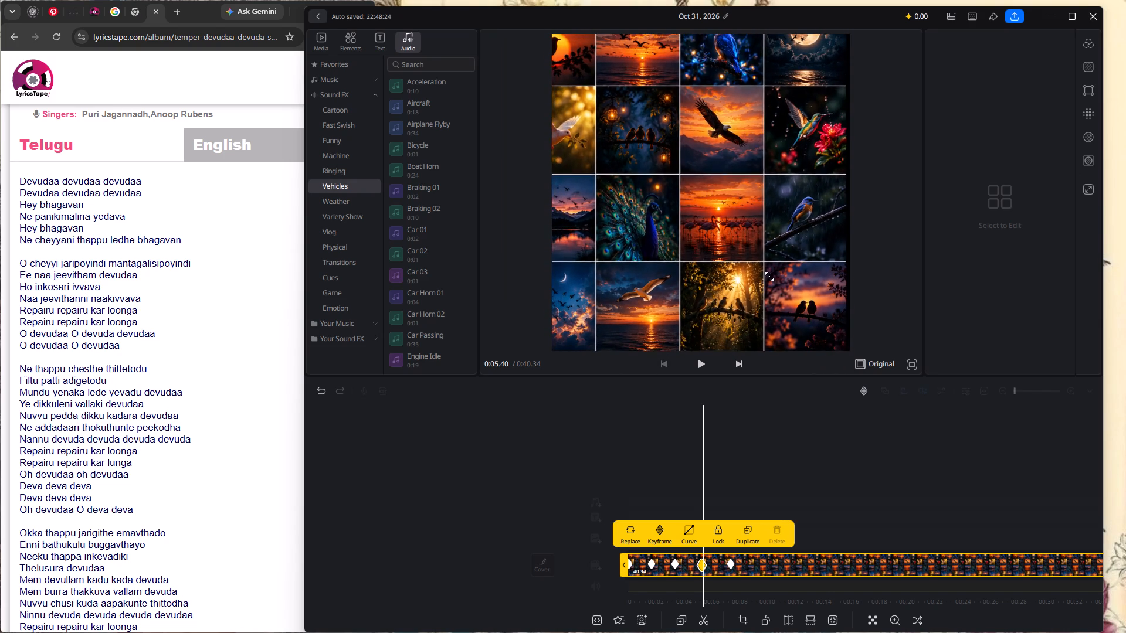
left_click_drag(769, 276, 751, 267)
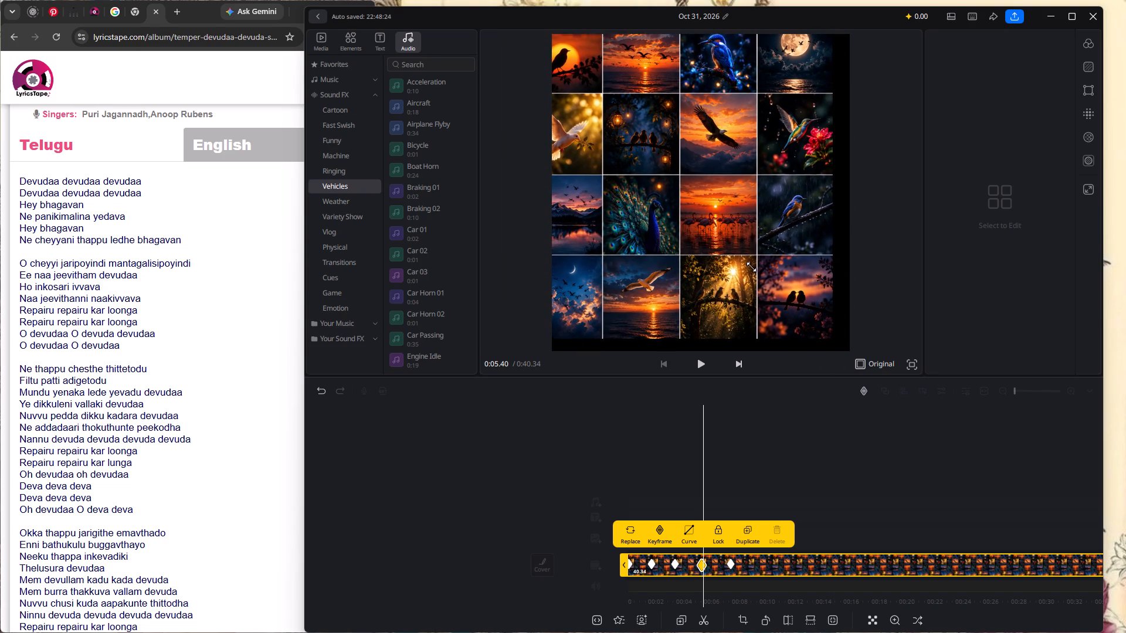
left_click_drag(751, 267, 752, 268)
left_click_drag(752, 268, 751, 234)
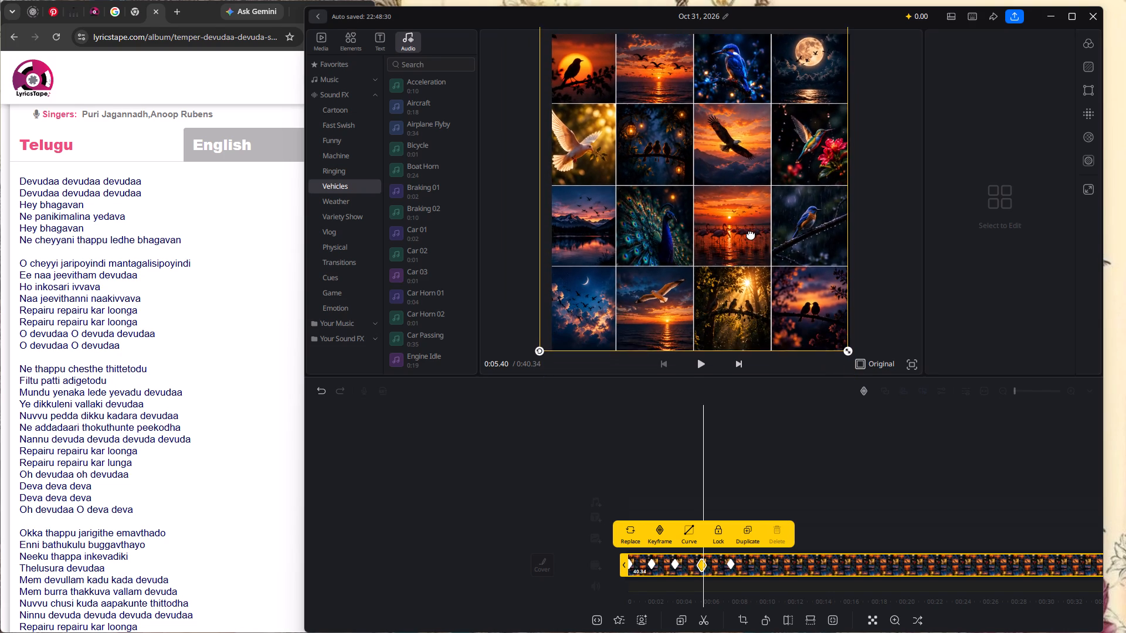
left_click_drag(751, 234, 757, 238)
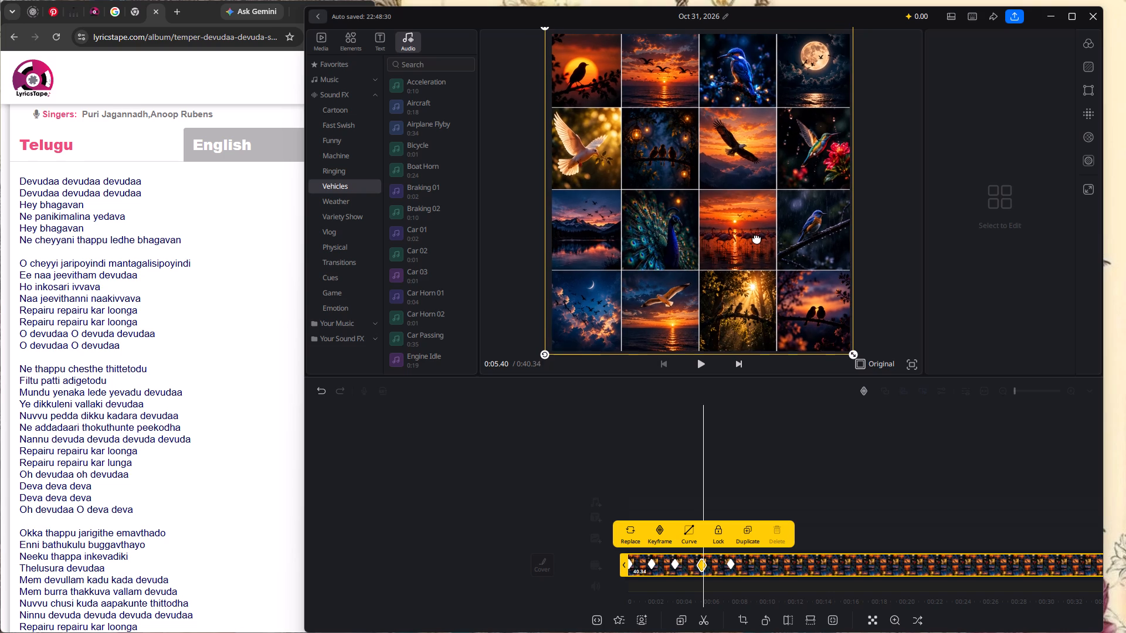
left_click_drag(757, 238, 757, 237)
Play back the keyframe animation from the beginning of the clip past its last keyframe, stopping at about 0:09.71.
scroll(755, 430, "right", 7)
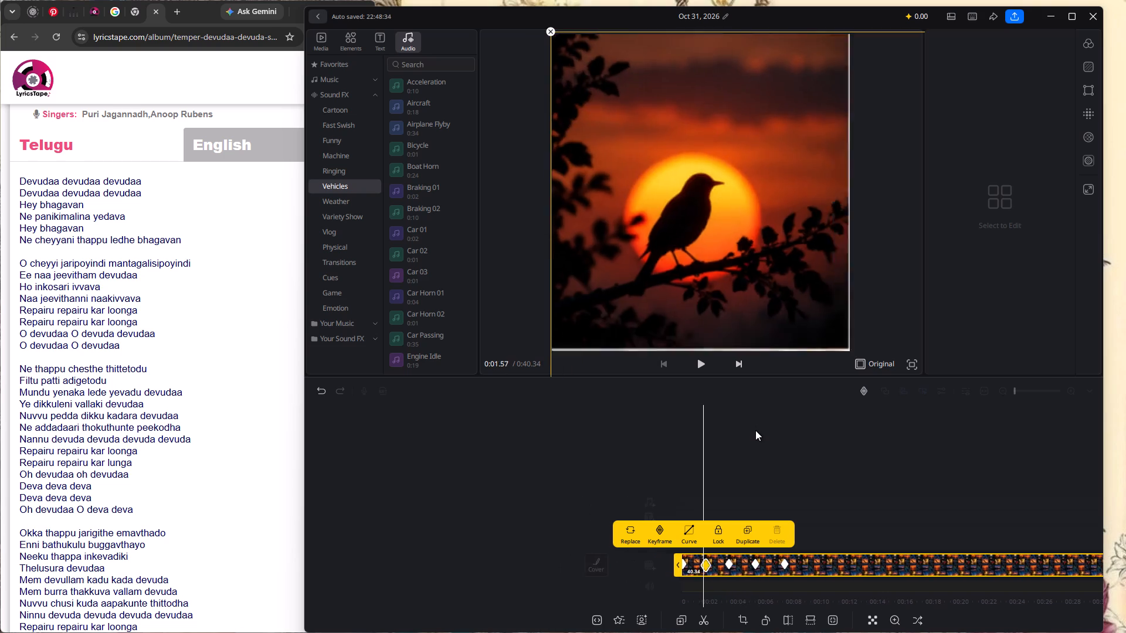
scroll(755, 430, "right", 3)
left_click(699, 363)
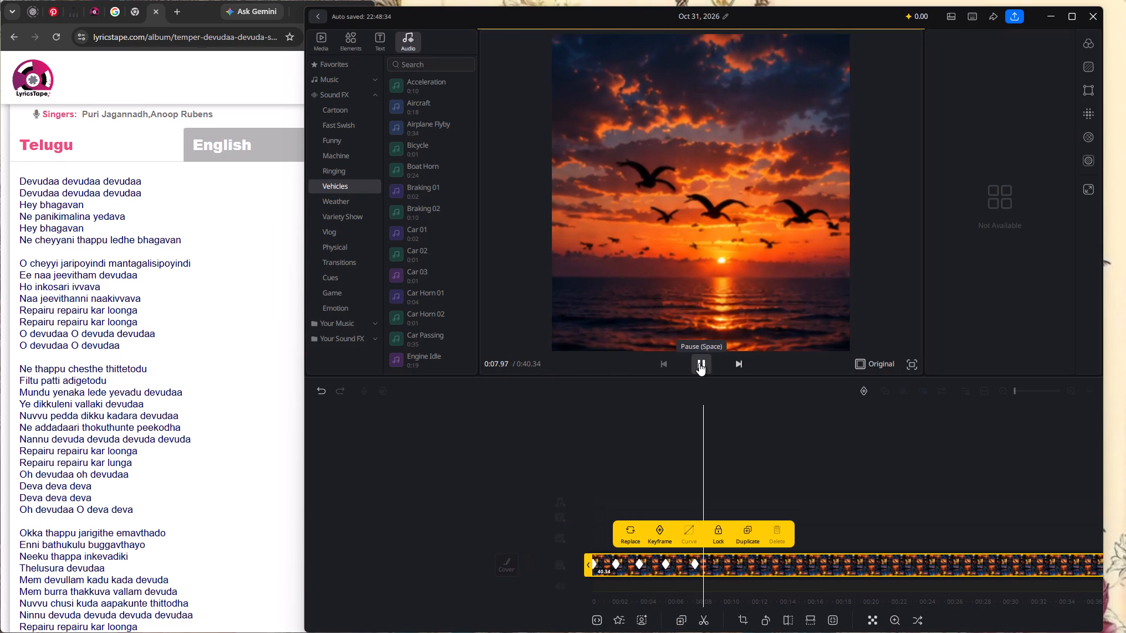
left_click(700, 373)
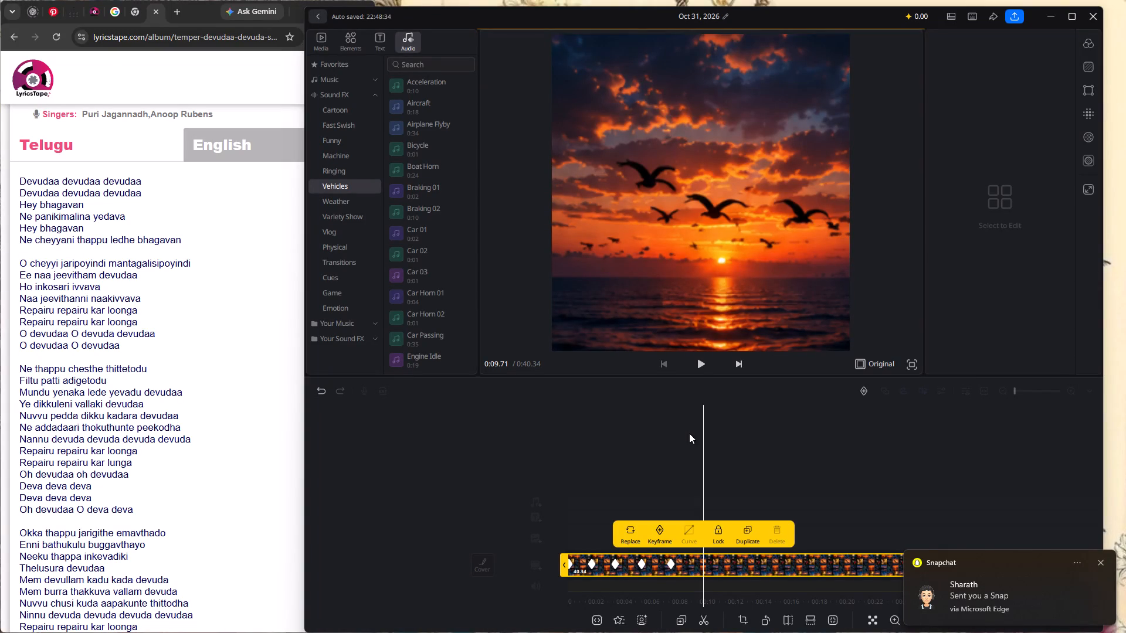
Play back the keyframe animation from the beginning of the clip, stopping at about 0:10.95.
scroll(535, 471, "right", 4)
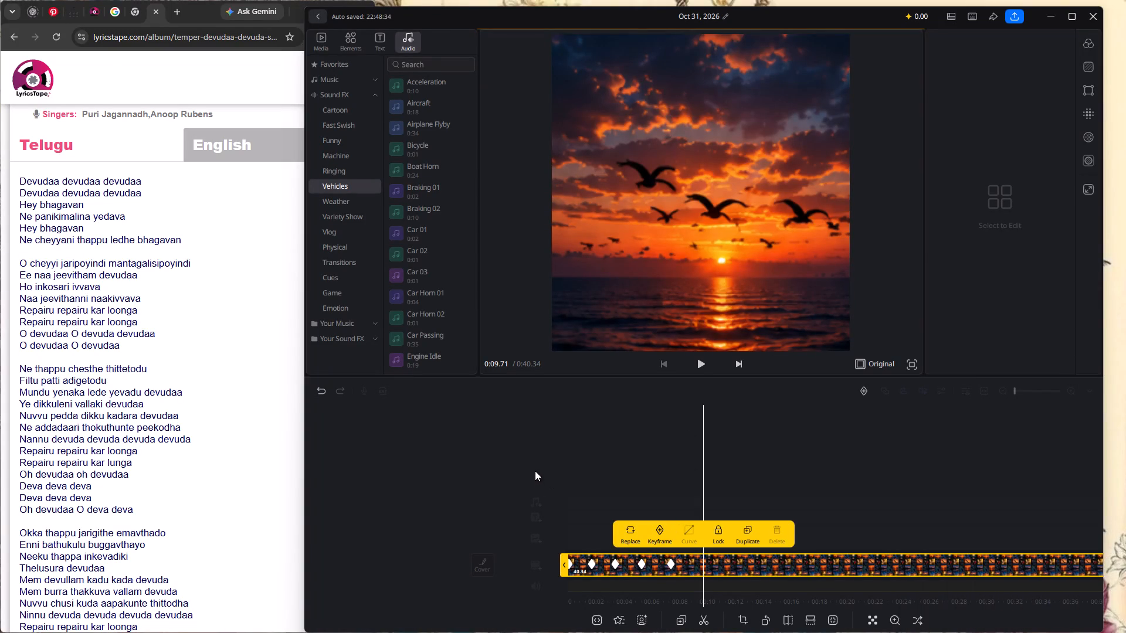
scroll(535, 471, "right", 13)
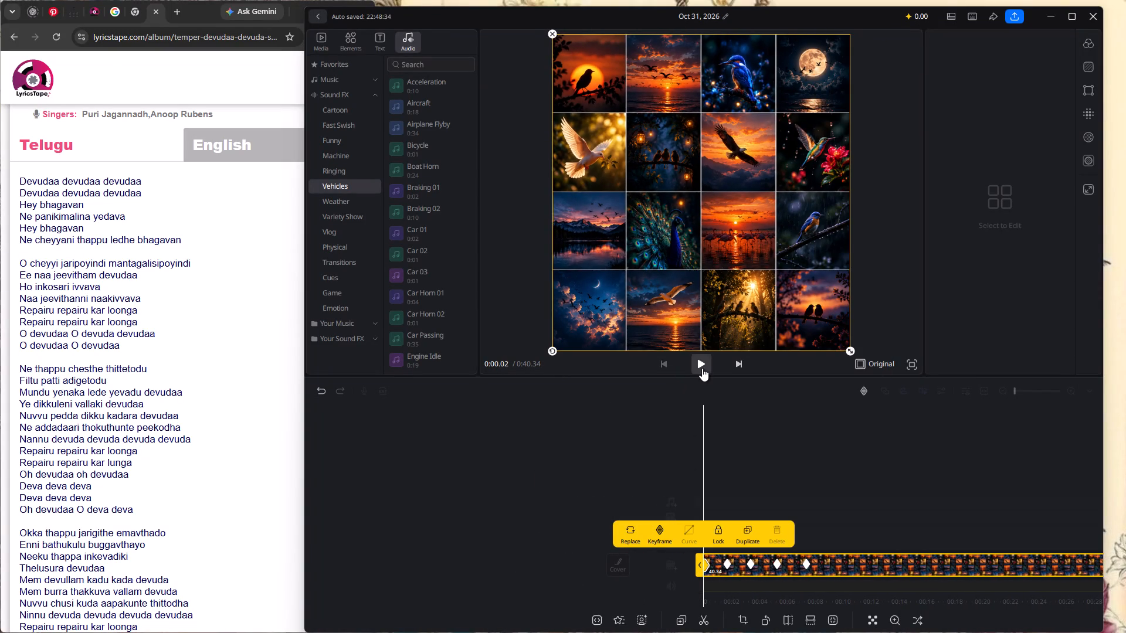
left_click(702, 368)
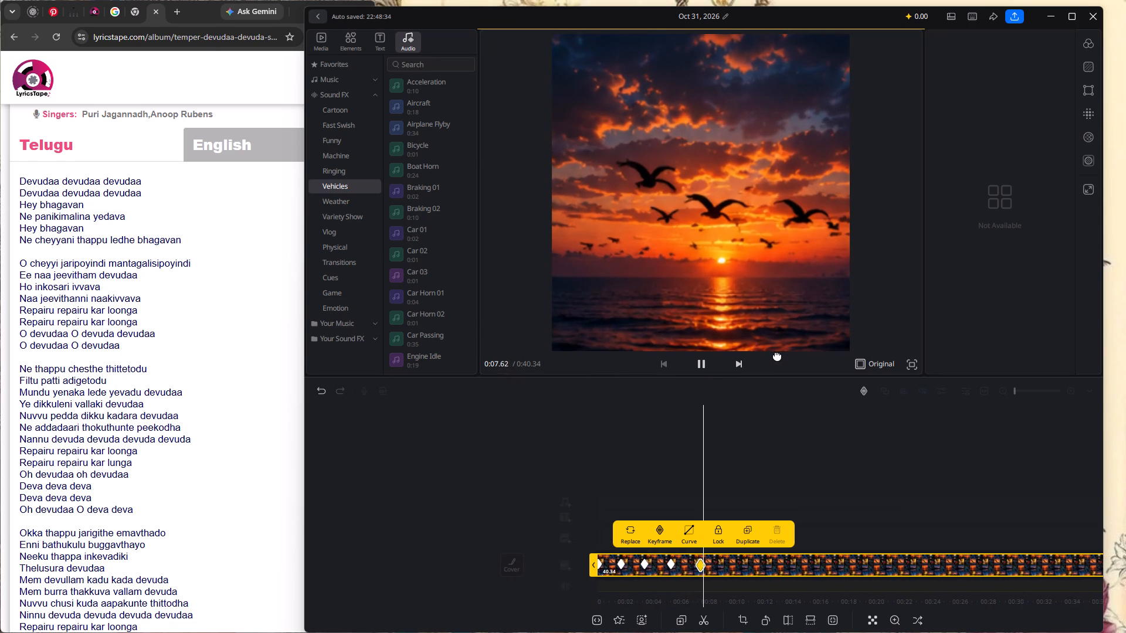
left_click(703, 369)
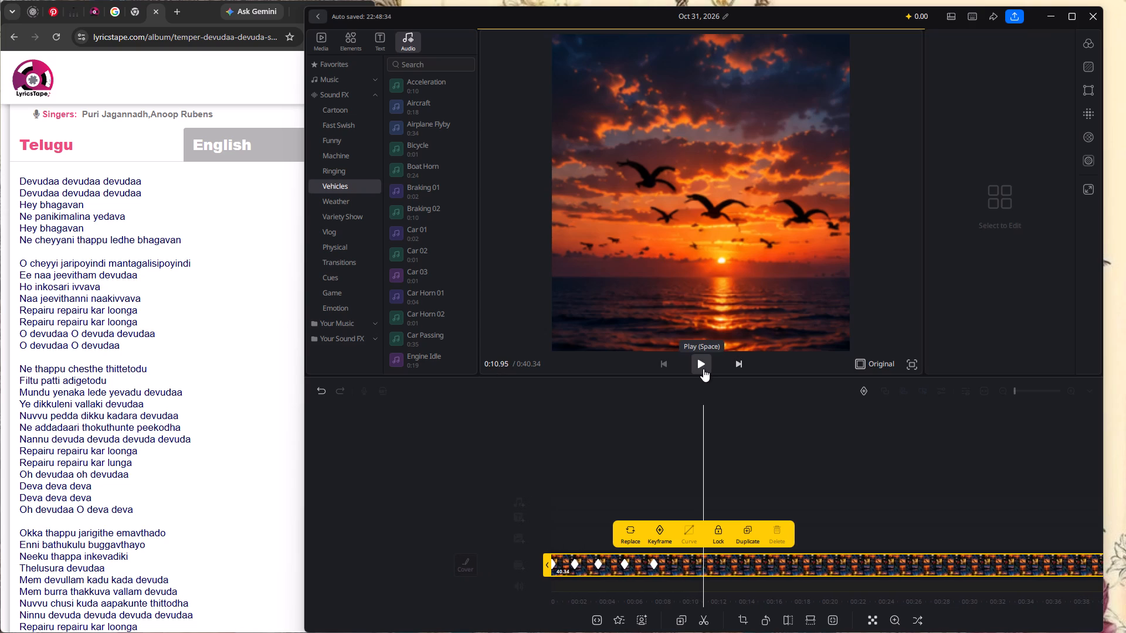
Add keyframes at 0:09.27 and 0:11.20 on the collage clip to hold the zoomed-in tile of birds over the sunset sea.
scroll(691, 455, "right", 4)
scroll(691, 455, "left", 1)
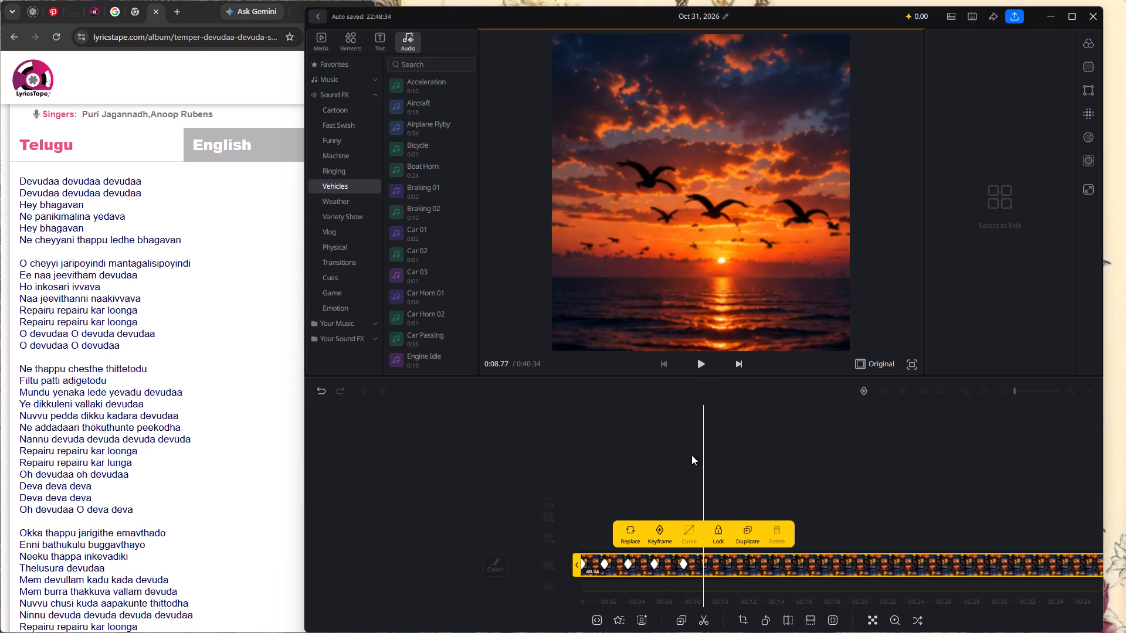
scroll(691, 455, "left", 3)
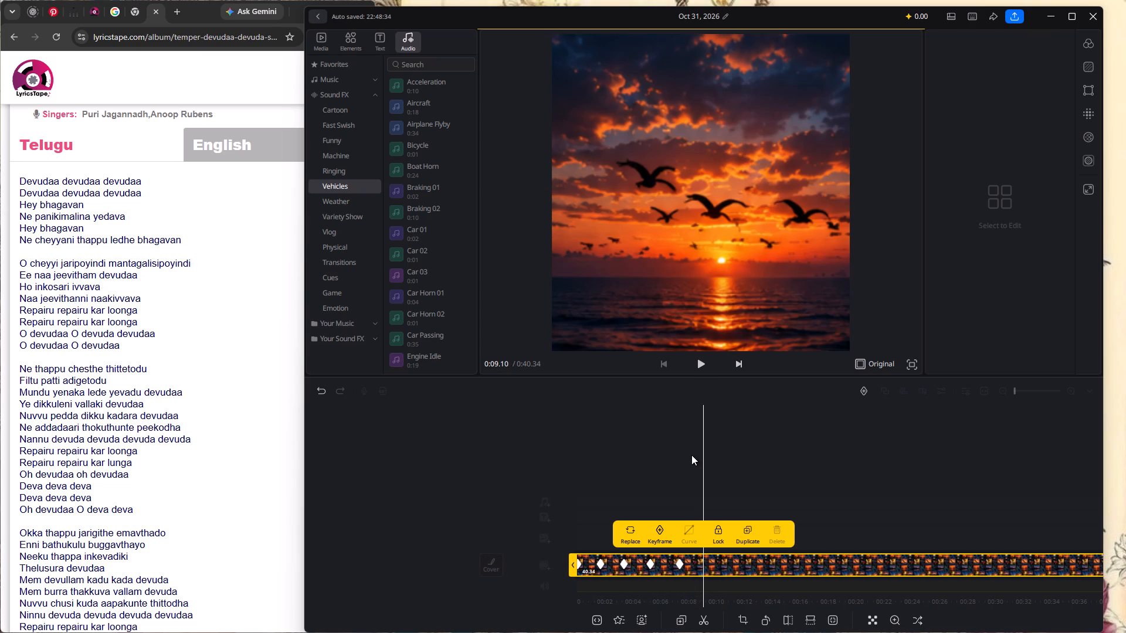
scroll(691, 455, "left", 1)
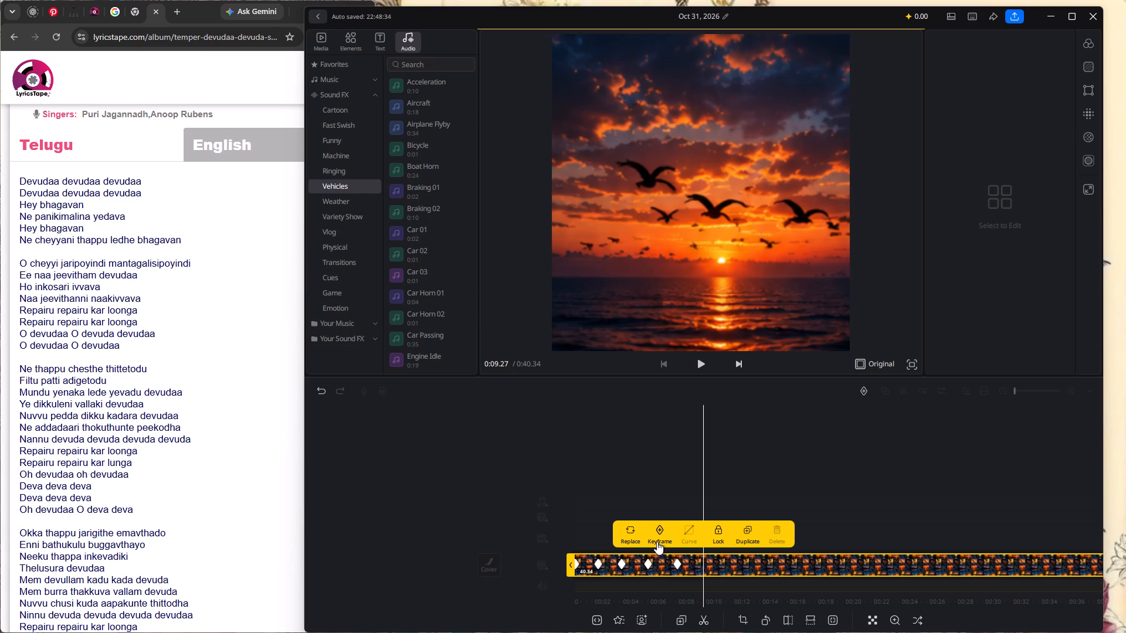
left_click(661, 536)
scroll(767, 474, "left", 4)
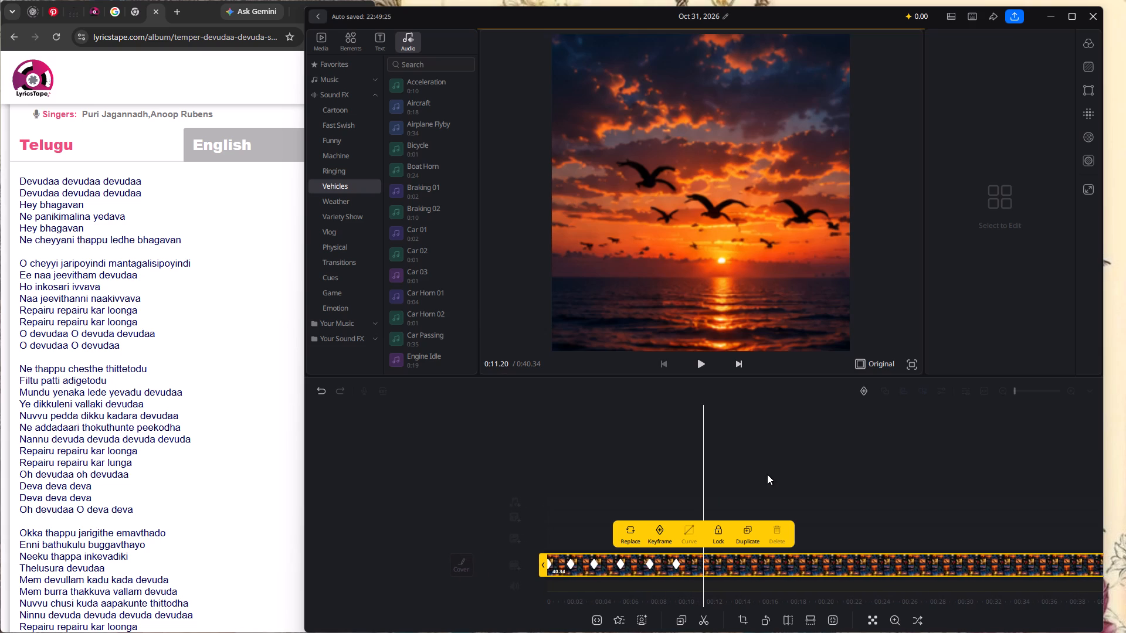
left_click(659, 530)
Add a keyframe at 0:13.18 and reposition the enlarged collage so the blue kingfisher tile fills the frame.
scroll(794, 465, "left", 2)
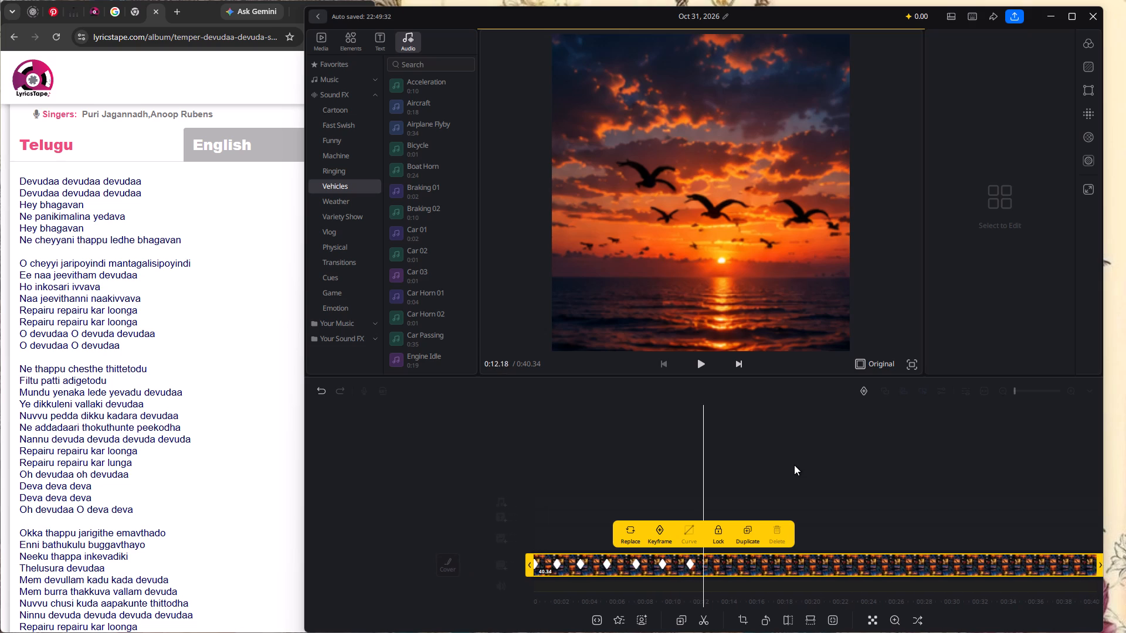
scroll(794, 465, "left", 2)
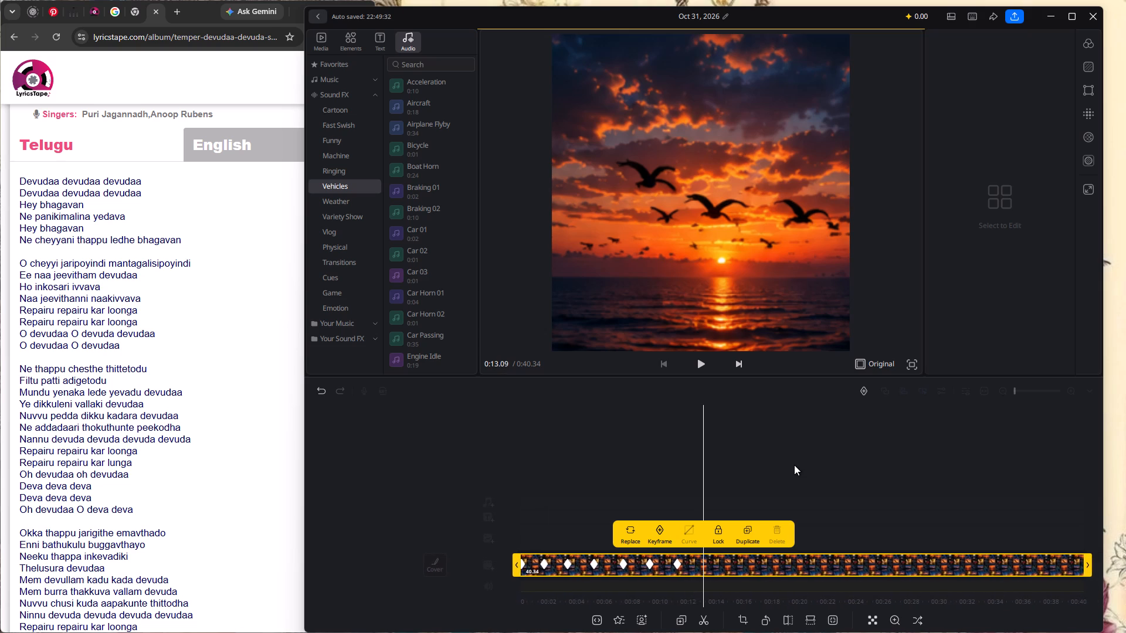
scroll(794, 465, "left", 1)
left_click(653, 537)
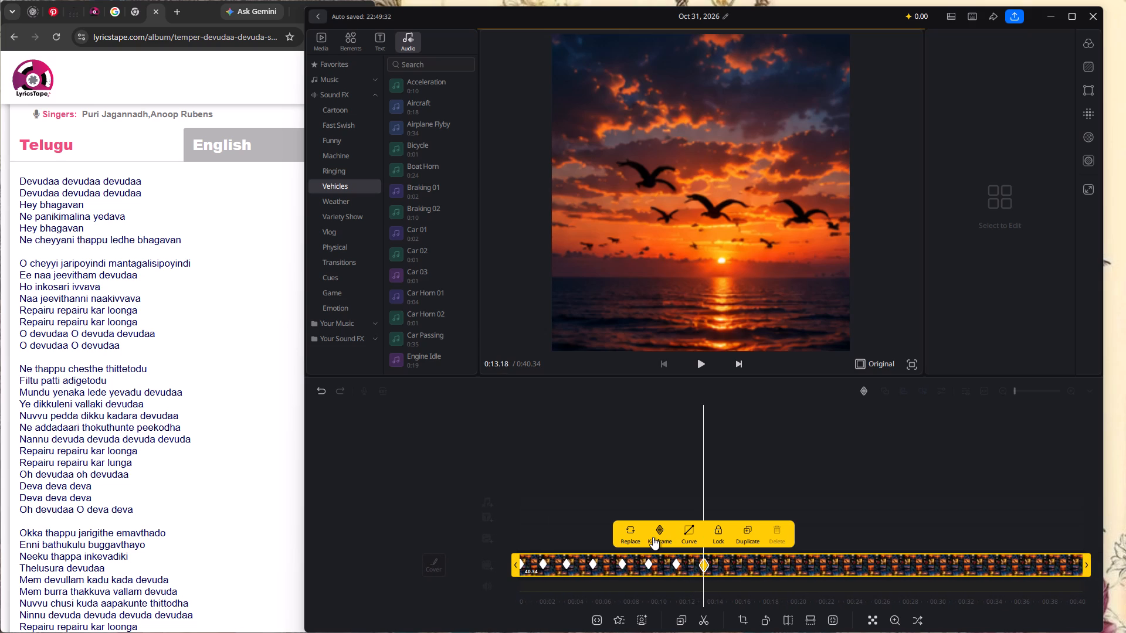
left_click_drag(775, 325, 757, 322)
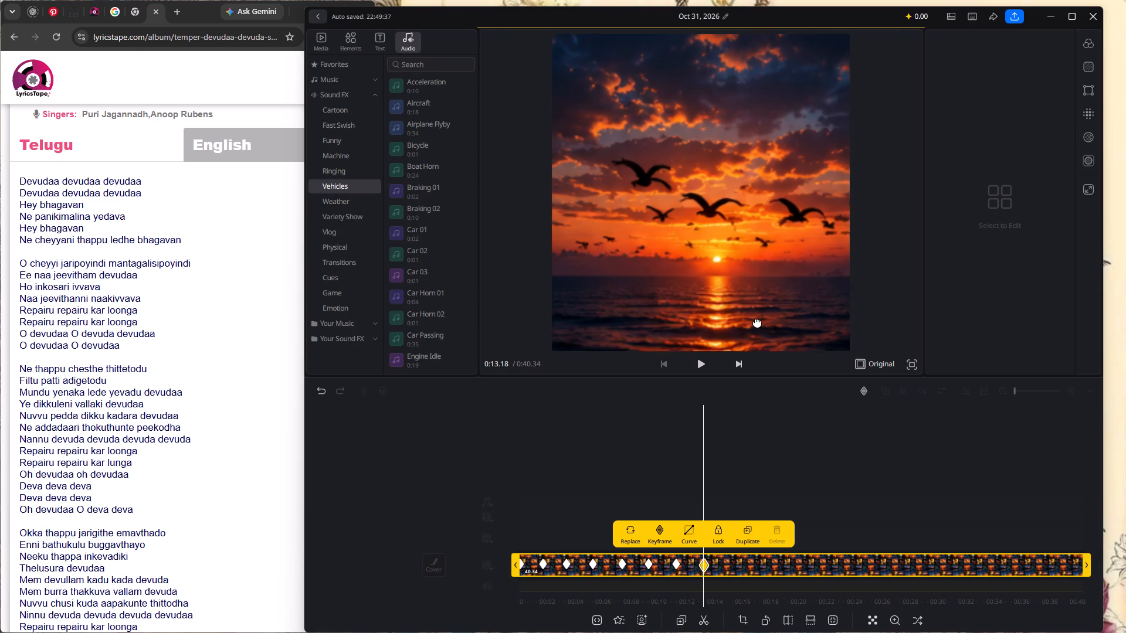
left_click_drag(757, 322, 606, 326)
left_click_drag(722, 295, 556, 274)
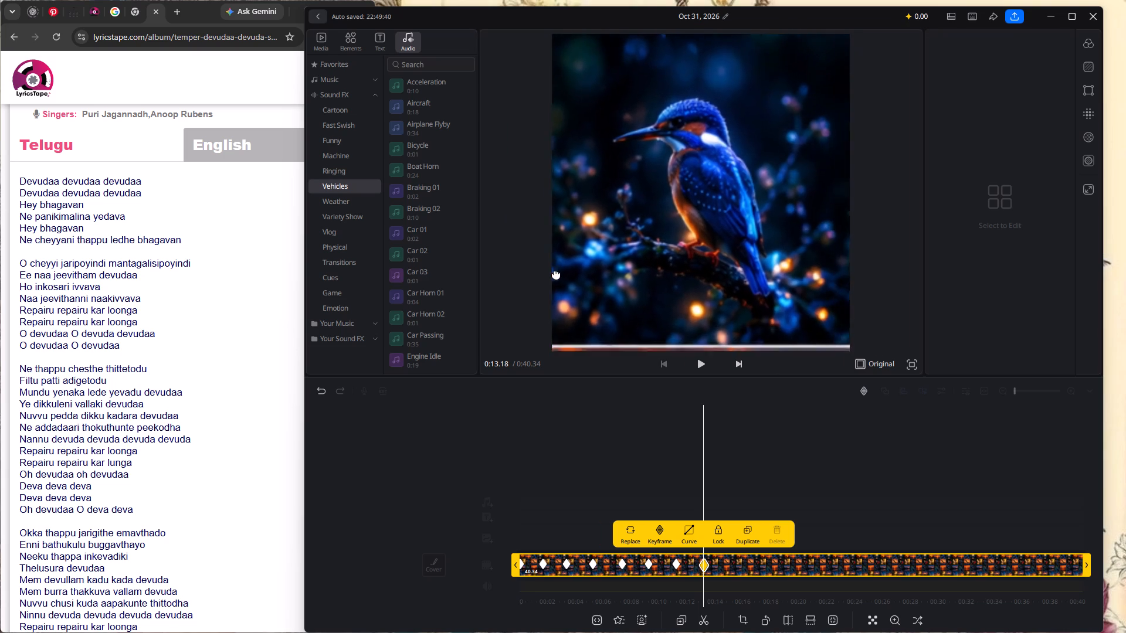
left_click_drag(556, 274, 566, 292)
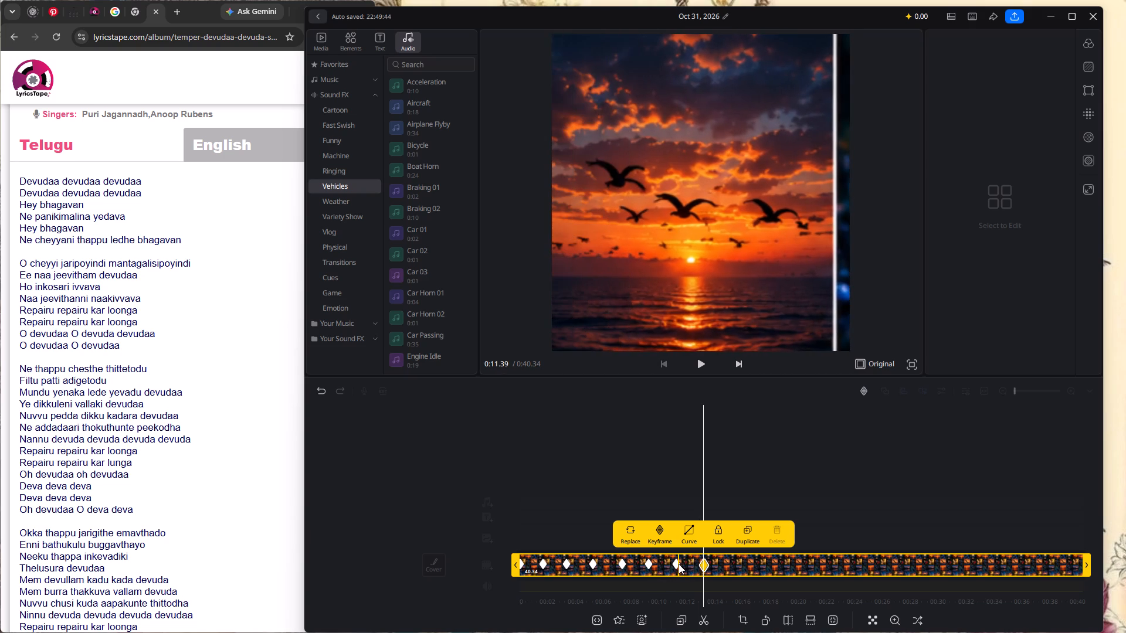
Play back the animation from near the start of the clip into the move towards the kingfisher tile, stopping at about 0:11.69.
left_click(679, 564)
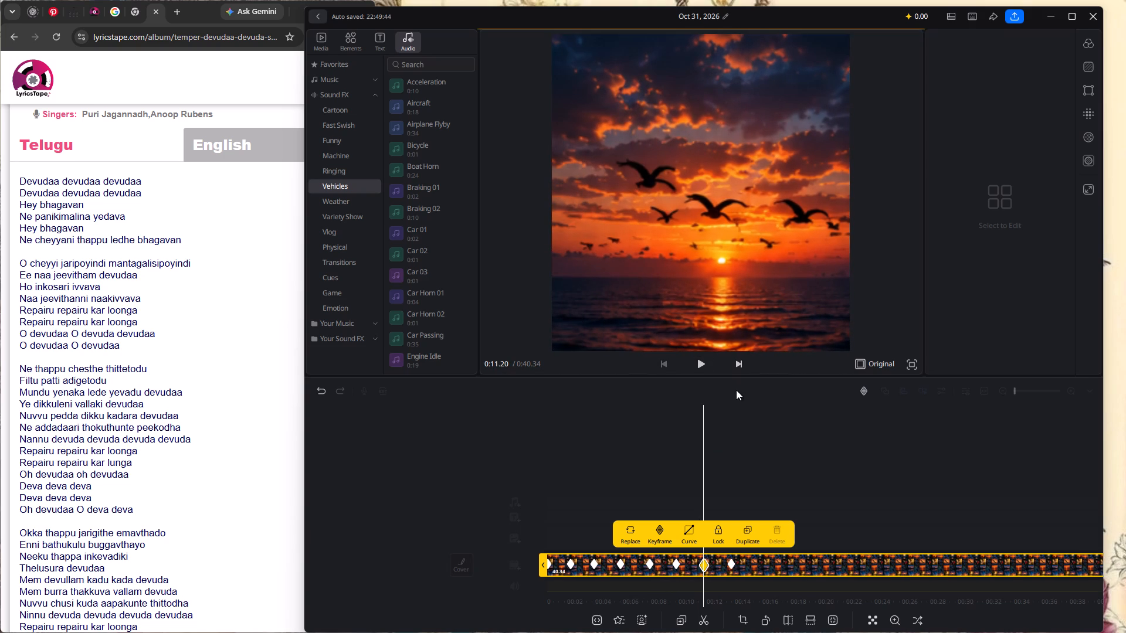
scroll(630, 488, "right", 10)
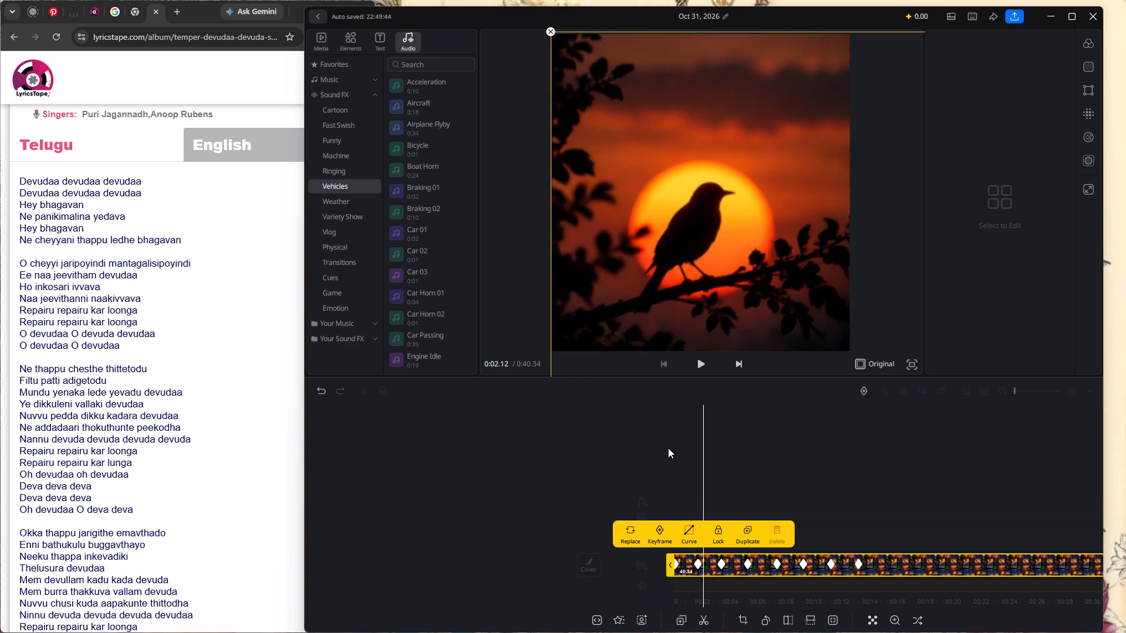
scroll(667, 448, "right", 6)
left_click(708, 367)
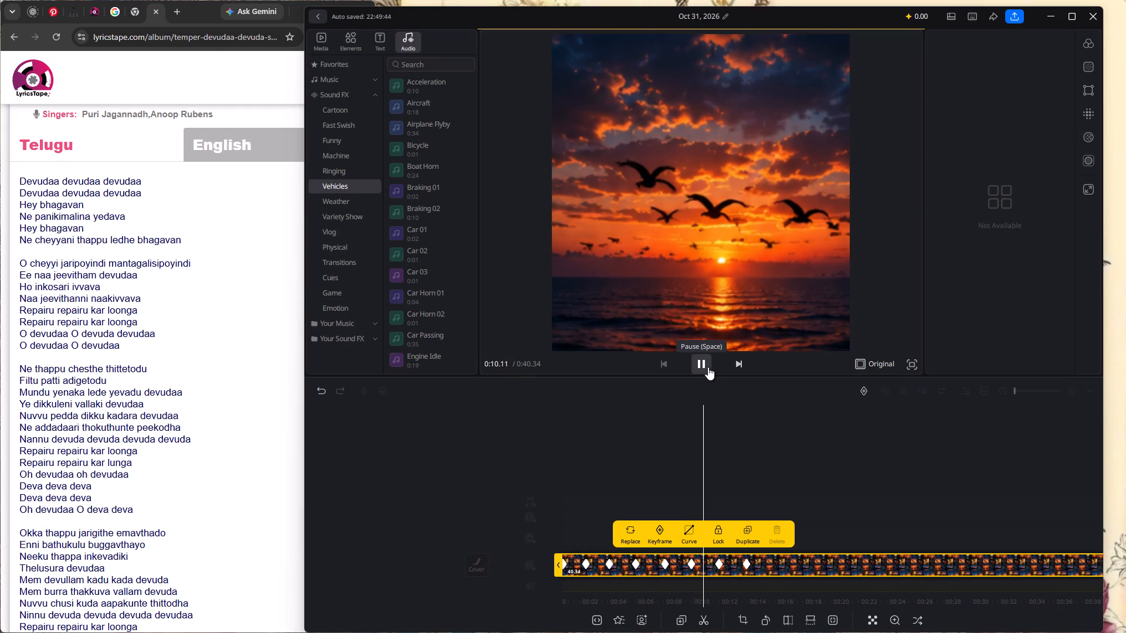
left_click(708, 367)
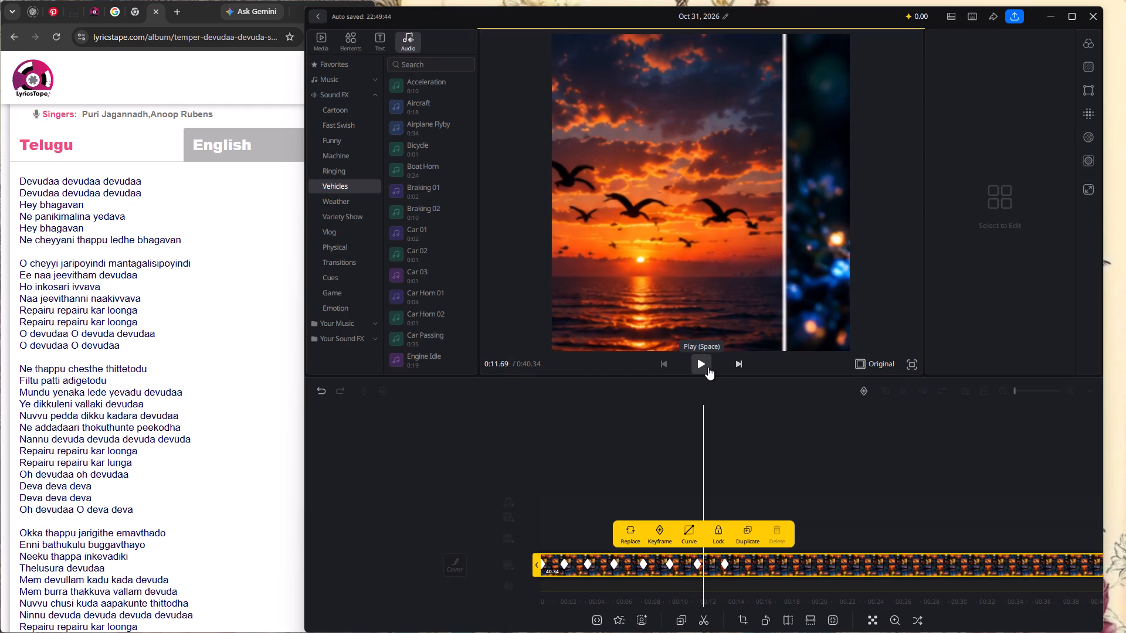
Add keyframes at 0:14.94 and 0:16.91 on the collage clip to hold the kingfisher tile.
scroll(708, 411, "right", 1)
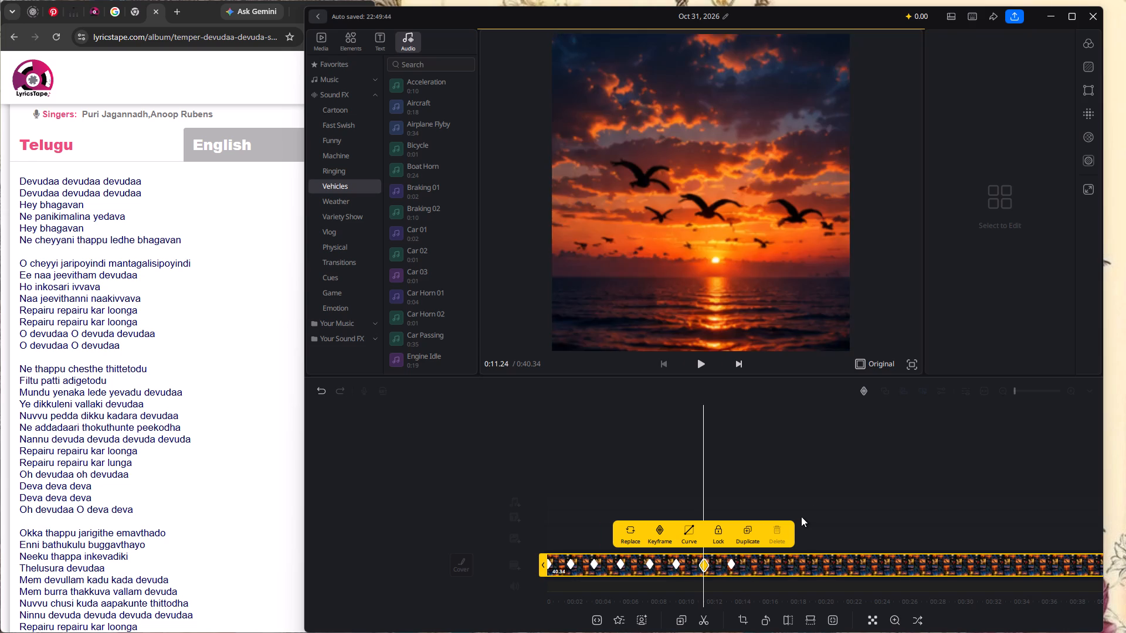
scroll(801, 516, "left", 7)
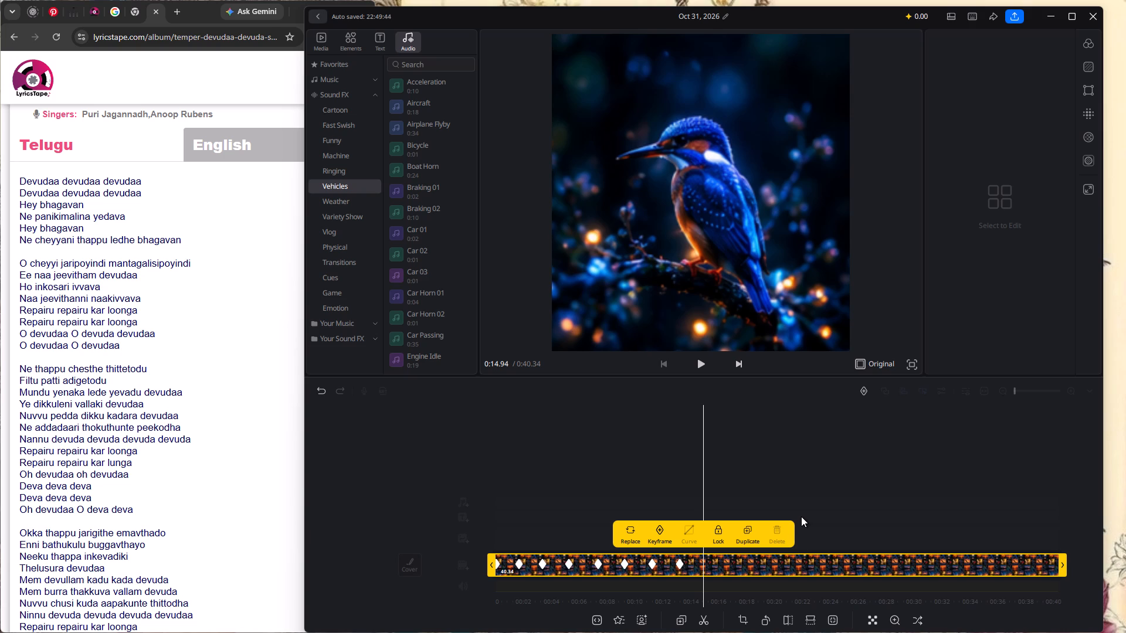
left_click(654, 532)
scroll(782, 462, "left", 1)
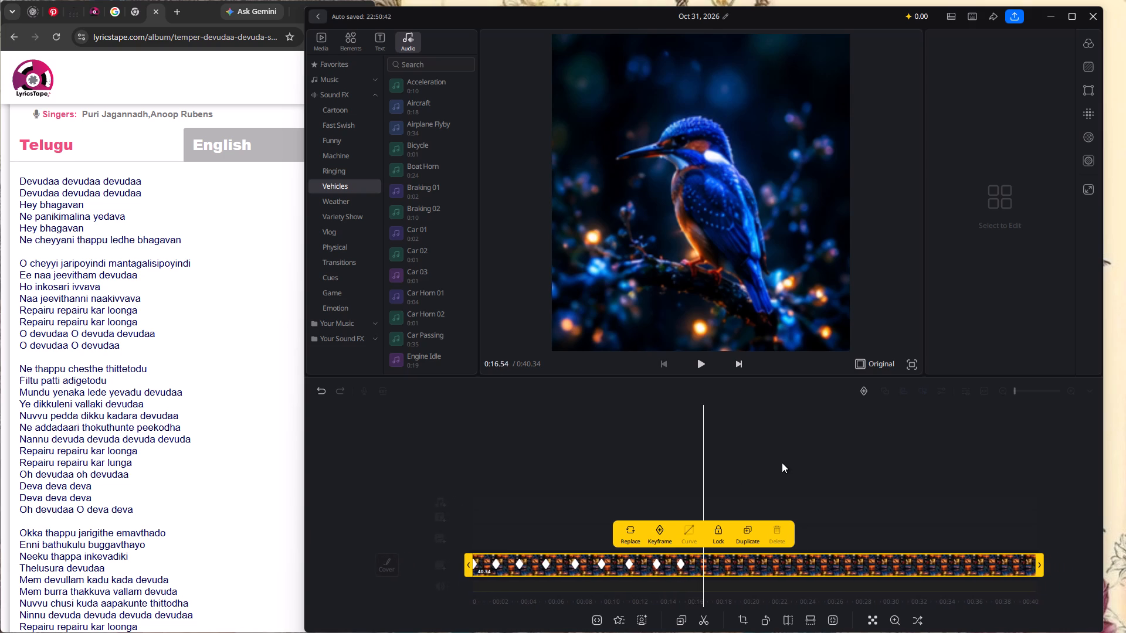
scroll(782, 462, "left", 2)
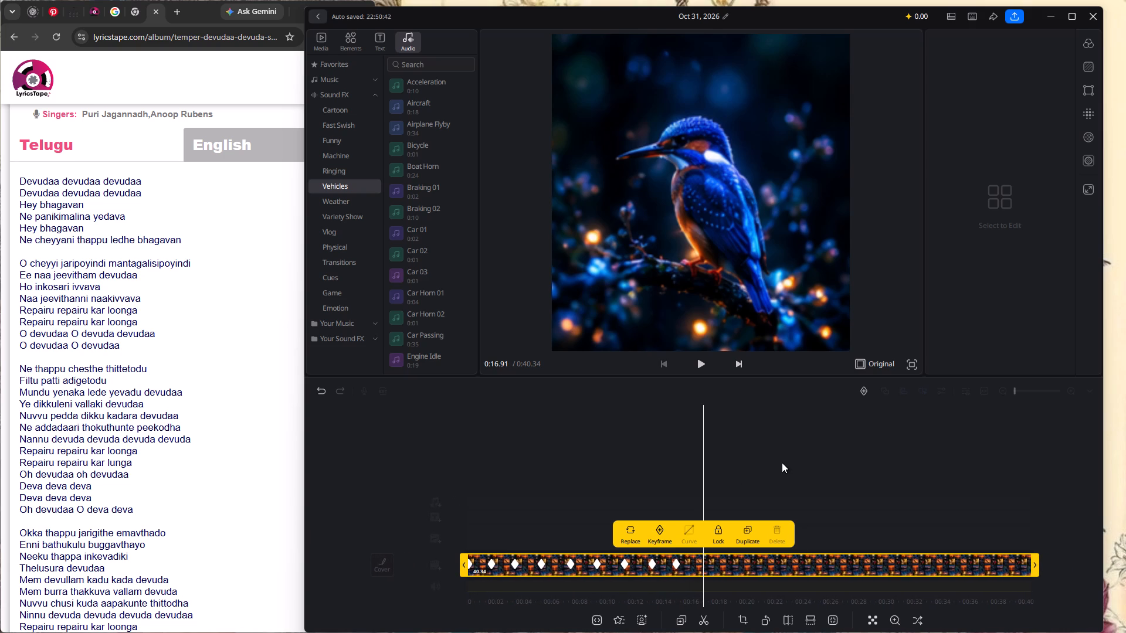
scroll(782, 462, "left", 1)
left_click(663, 533)
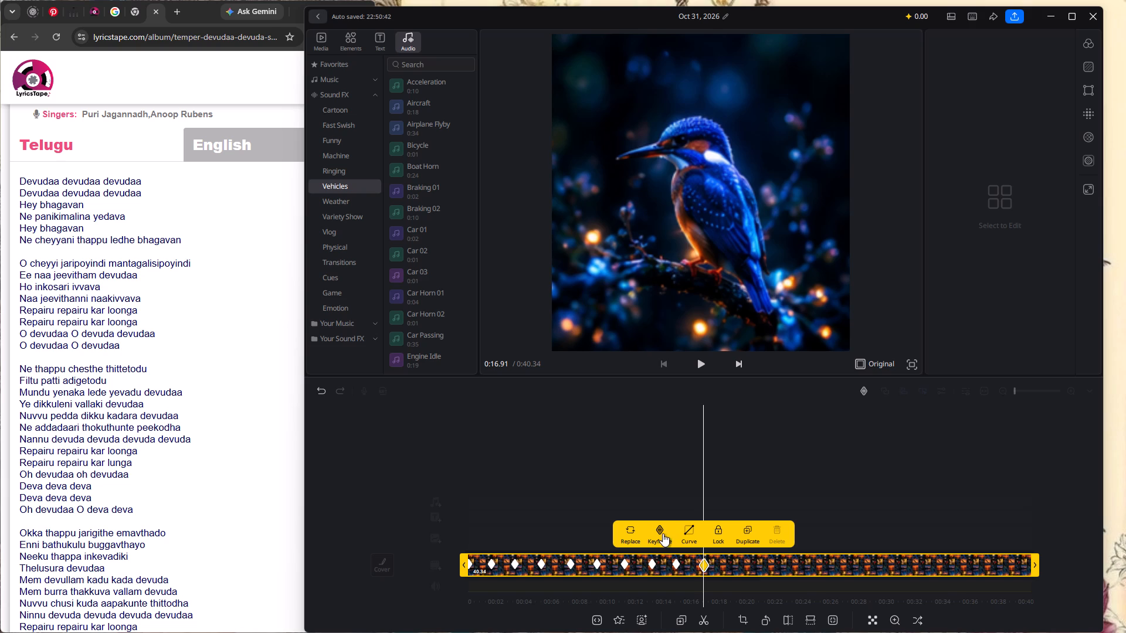
Add two more keyframes holding the kingfisher tile, one at 0:18.60 and one at about 0:20.
scroll(728, 477, "left", 2)
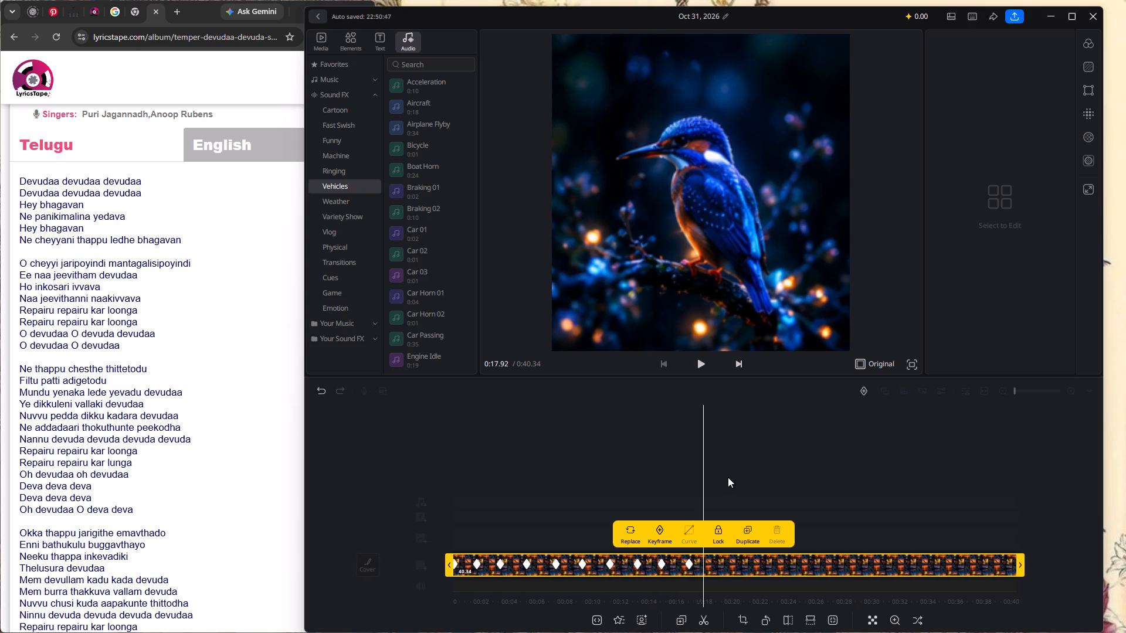
scroll(728, 477, "left", 2)
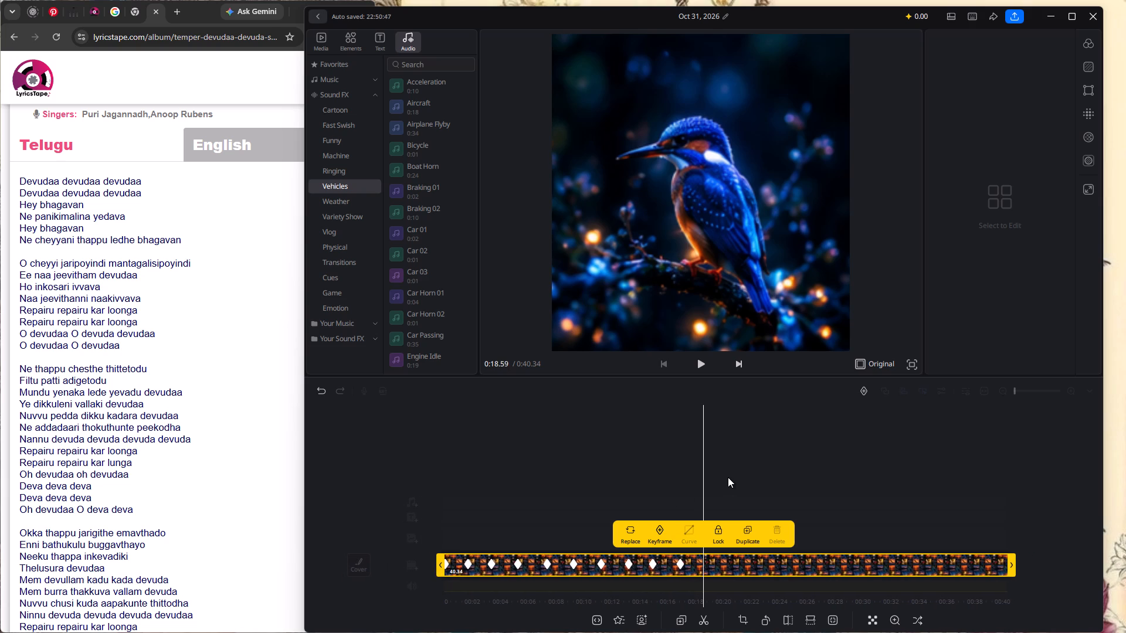
scroll(728, 477, "left", 1)
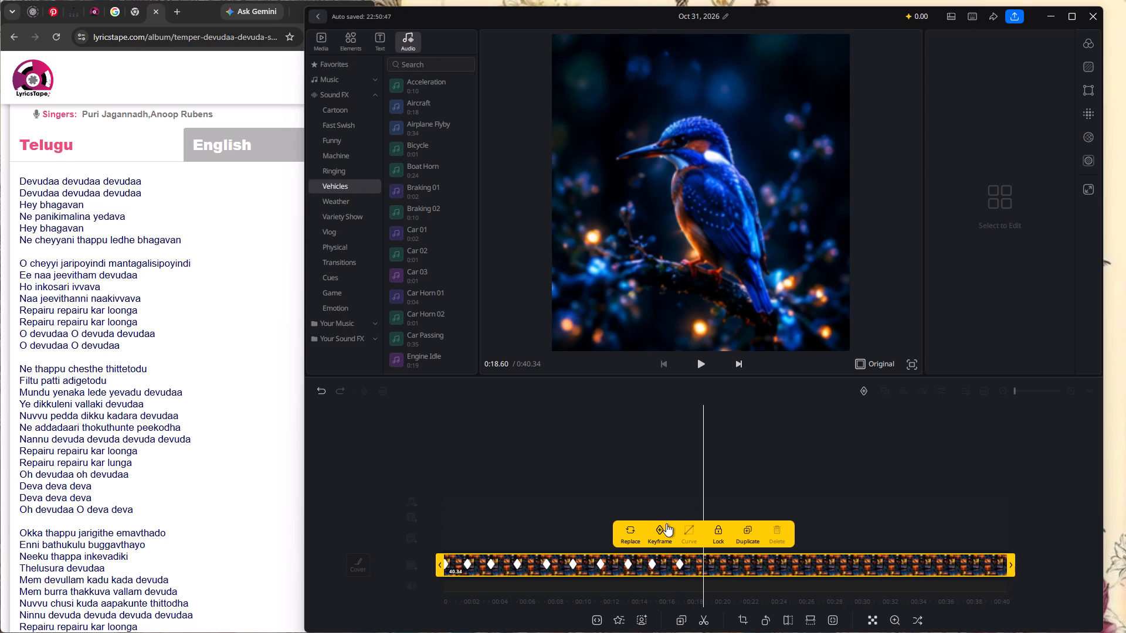
left_click(661, 529)
scroll(782, 489, "left", 1)
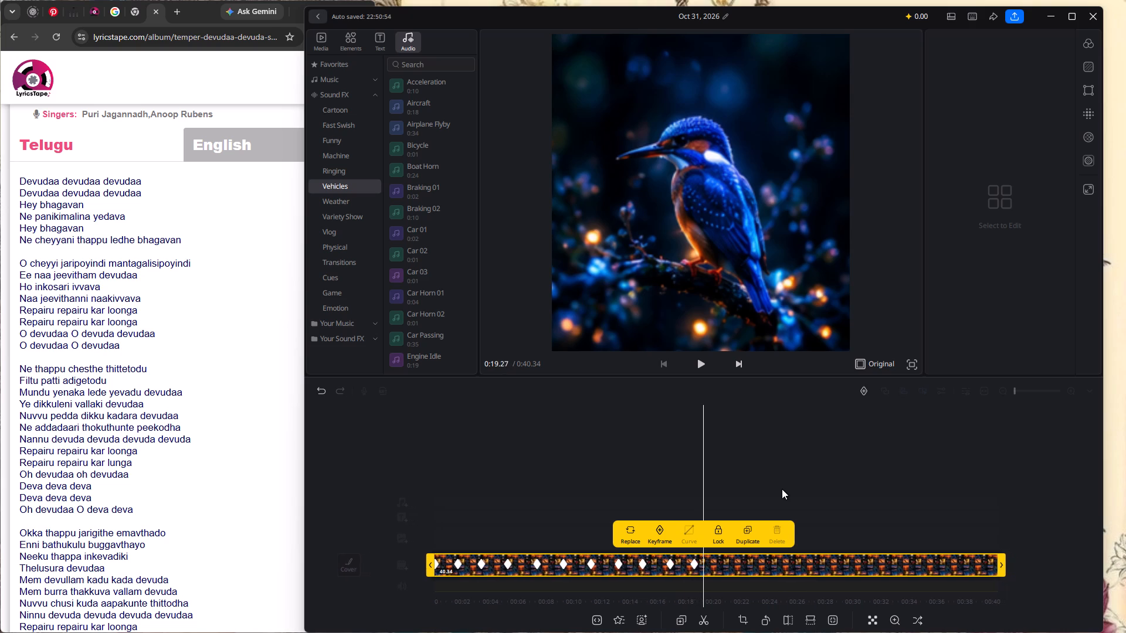
scroll(782, 489, "left", 2)
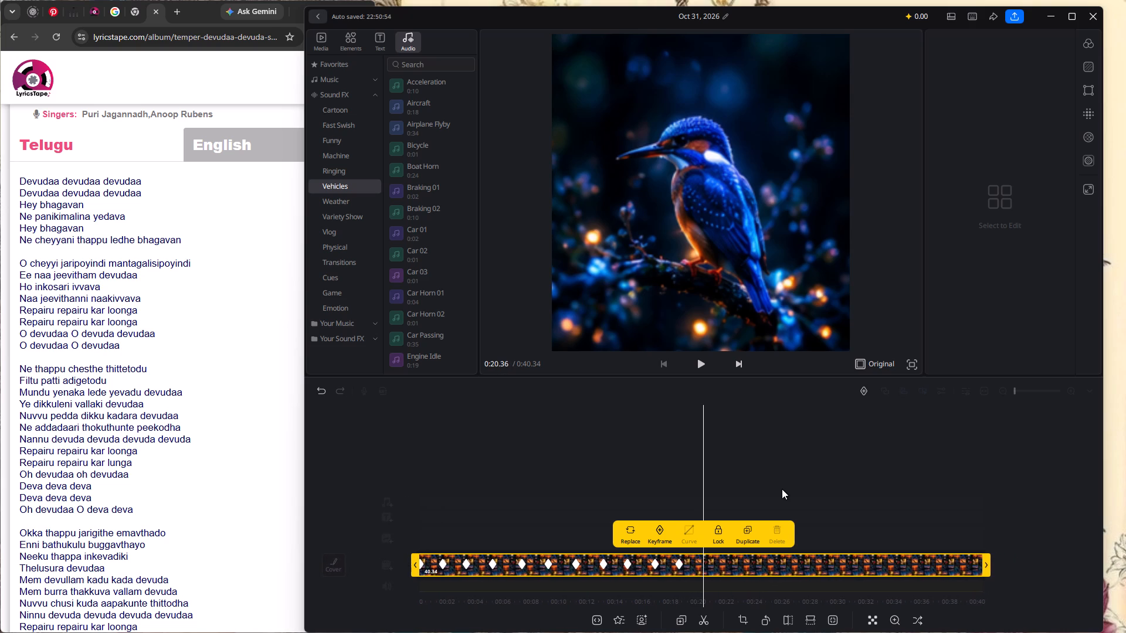
scroll(782, 489, "left", 2)
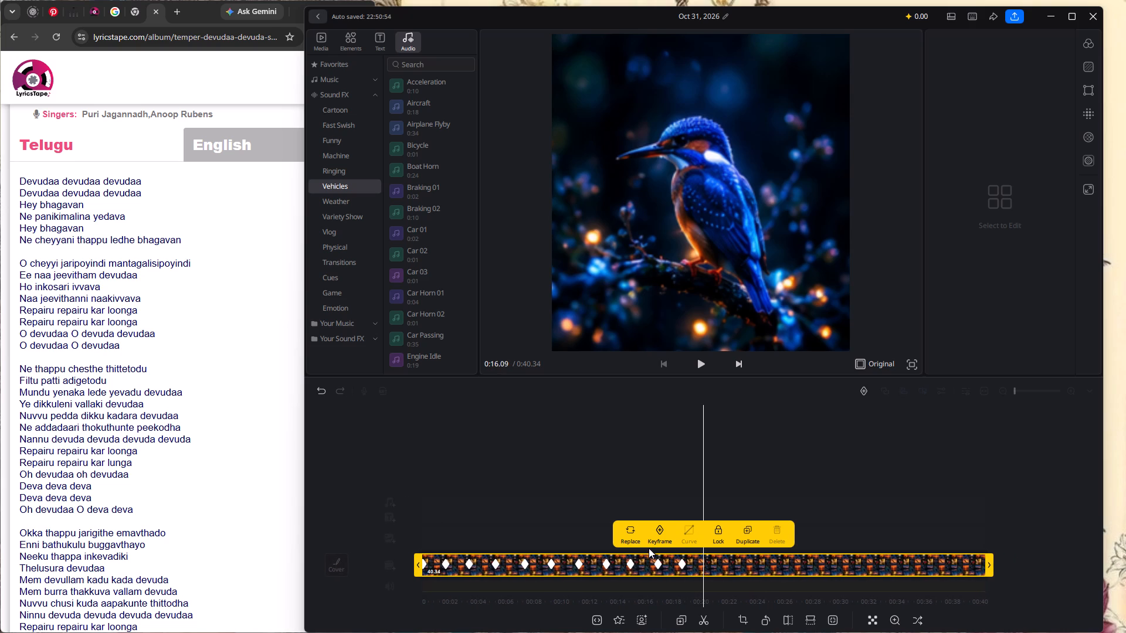
left_click(656, 540)
Add another keyframe at 0:21.70 on the collage clip with the kingfisher tile filling the frame.
scroll(766, 480, "left", 1)
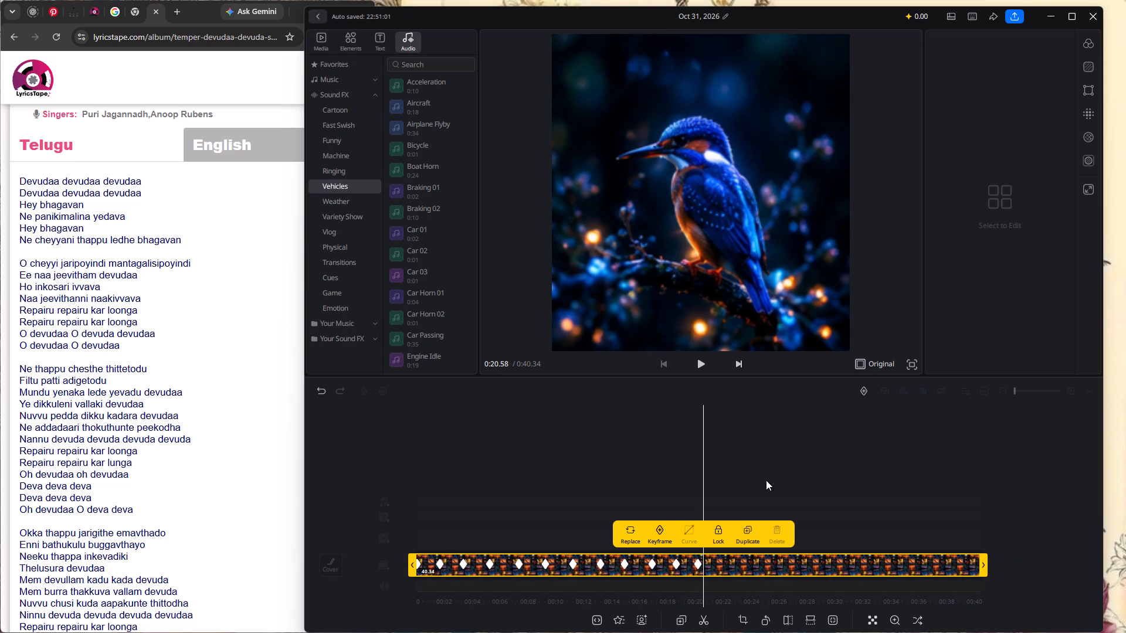
scroll(766, 480, "left", 4)
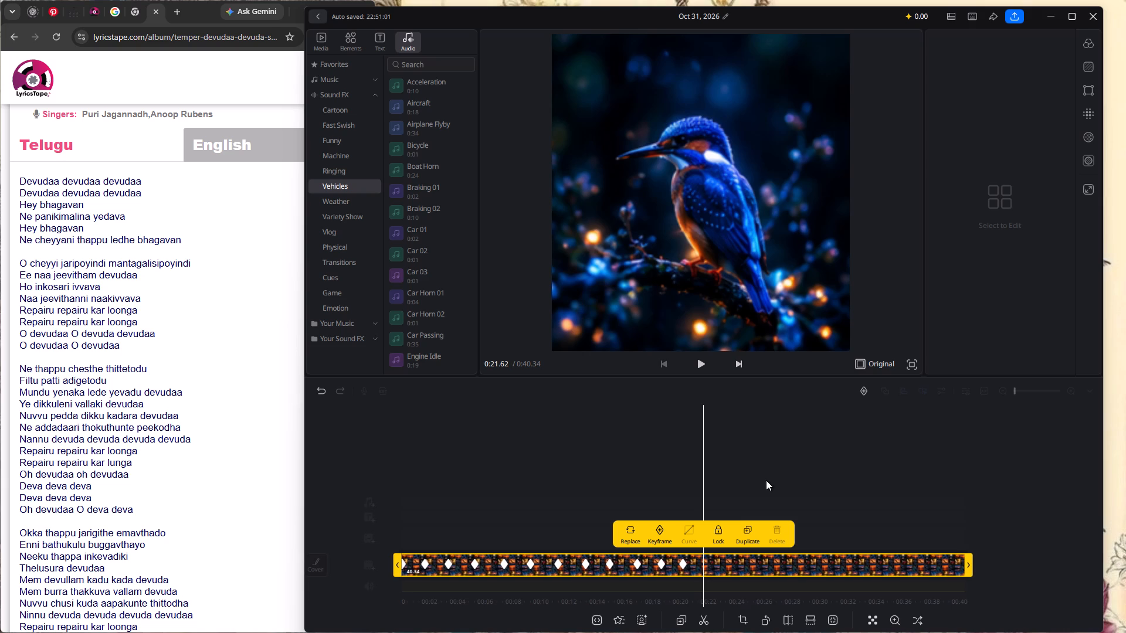
scroll(766, 480, "left", 2)
left_click(656, 531)
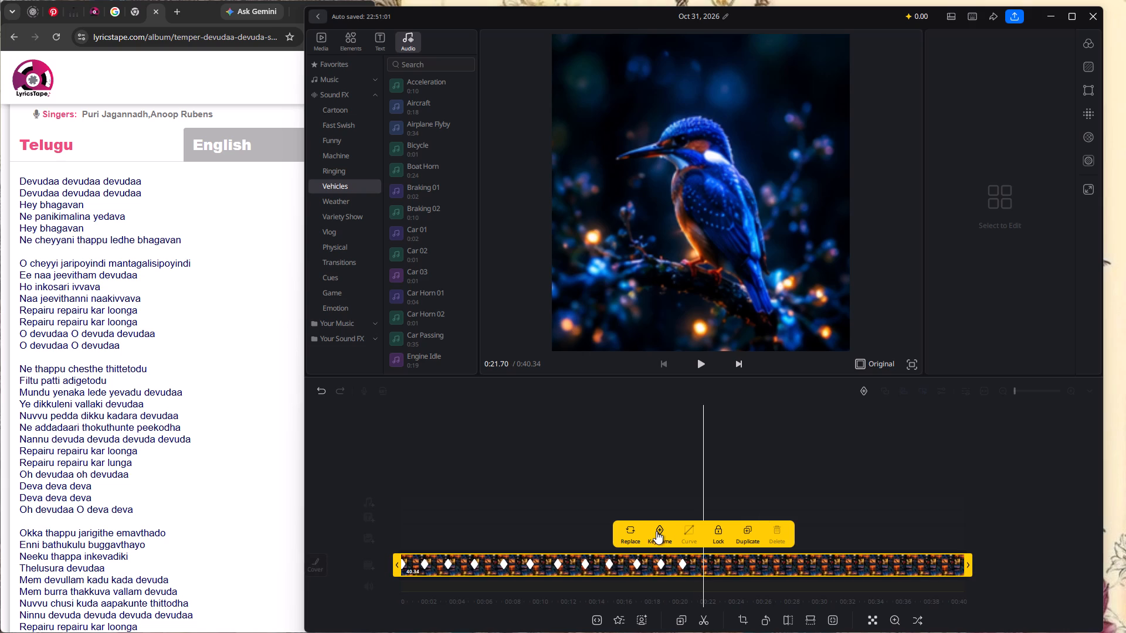
Add keyframes at 0:23.43 and about 0:25.19 on the collage clip to hold the kingfisher tile.
scroll(809, 454, "left", 1)
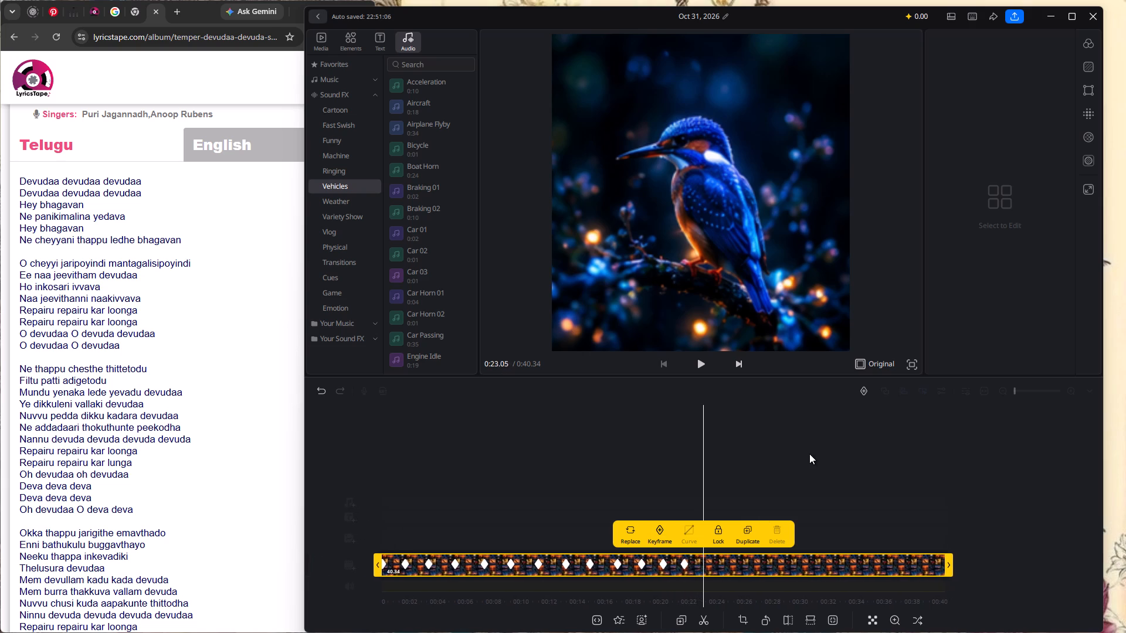
scroll(809, 454, "left", 2)
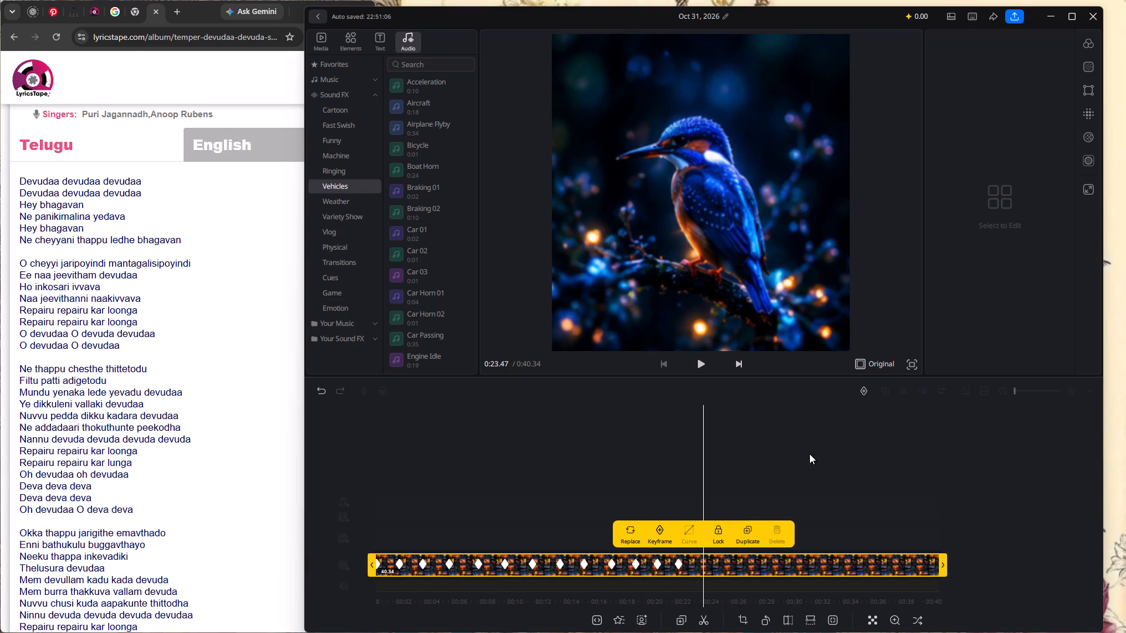
scroll(809, 454, "left", 1)
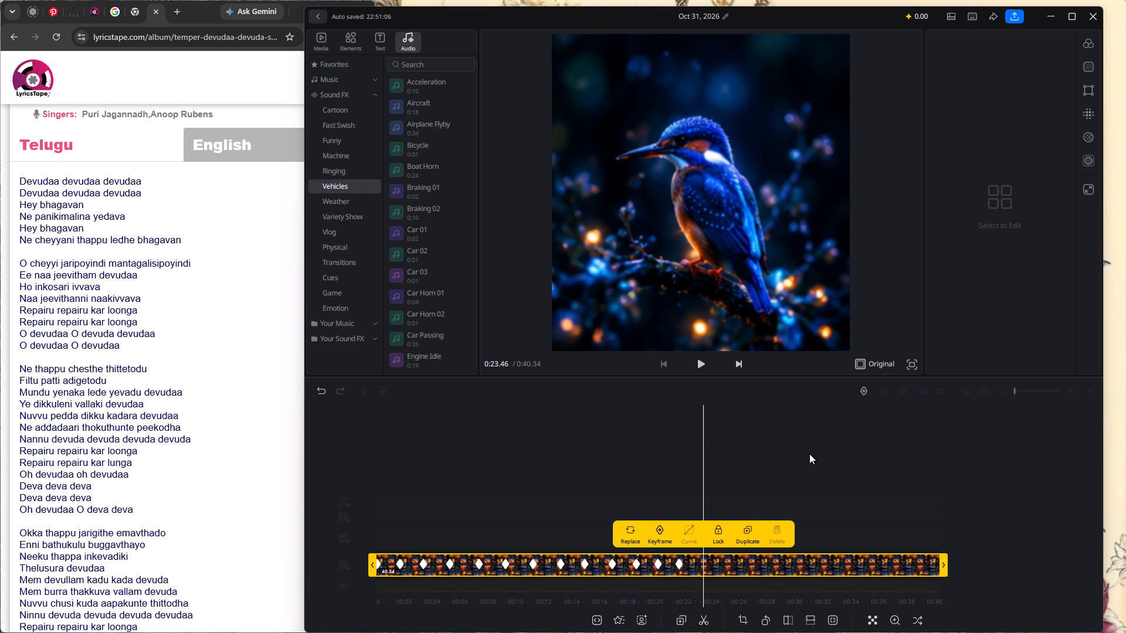
left_click(659, 534)
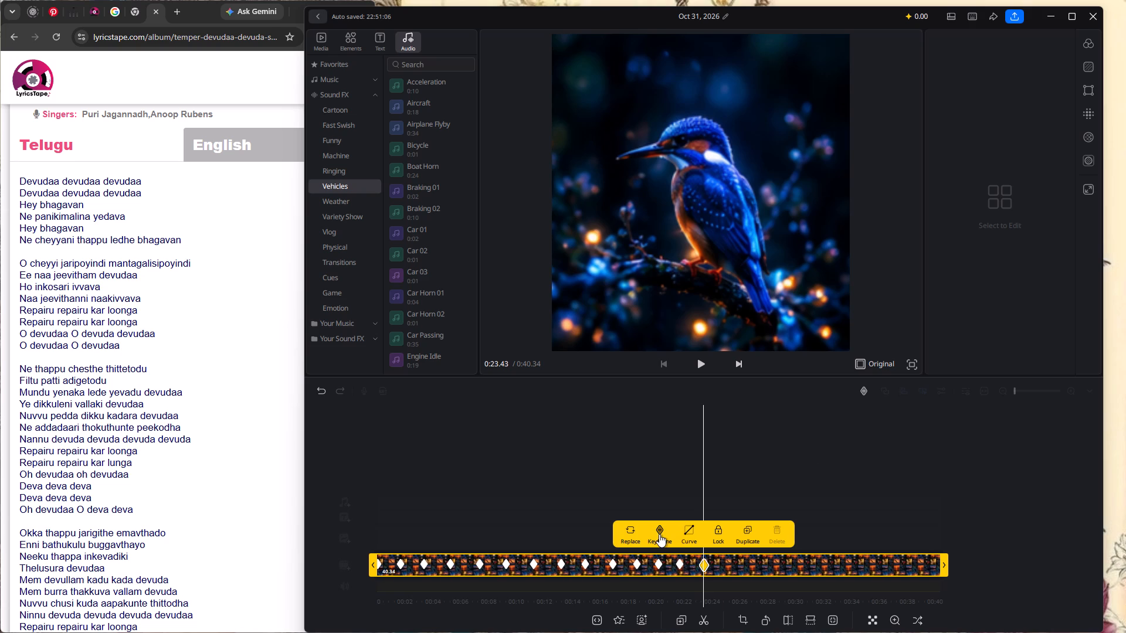
scroll(762, 479, "left", 4)
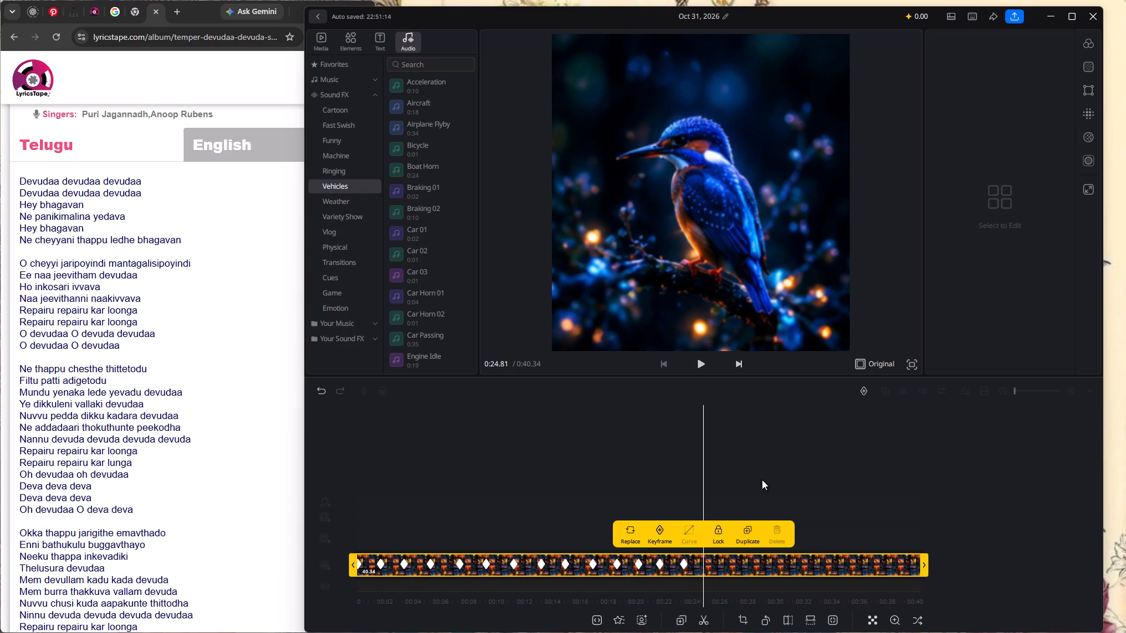
scroll(762, 479, "left", 1)
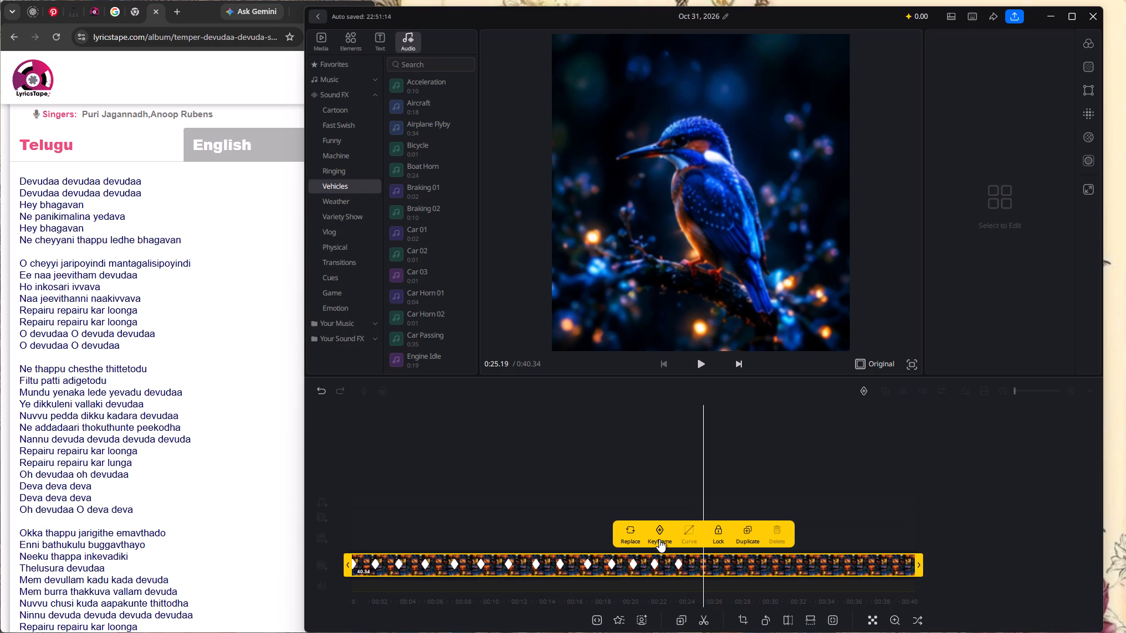
left_click(659, 539)
Add two more keyframes holding the kingfisher tile, at about 0:26.75 and 0:28.38.
scroll(703, 506, "left", 3)
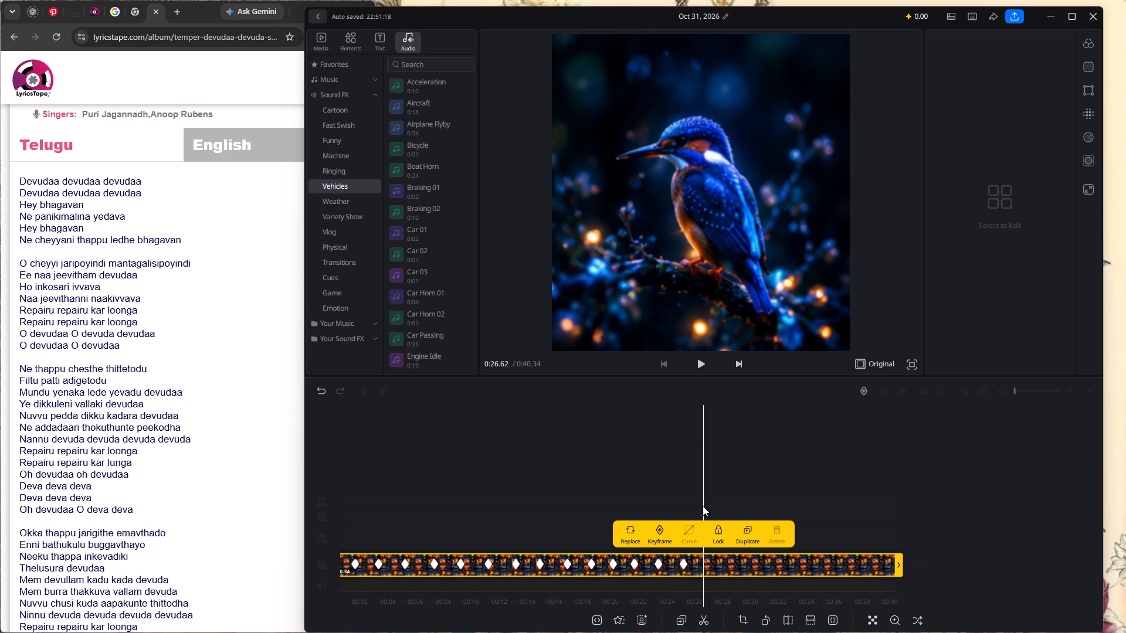
scroll(703, 506, "left", 1)
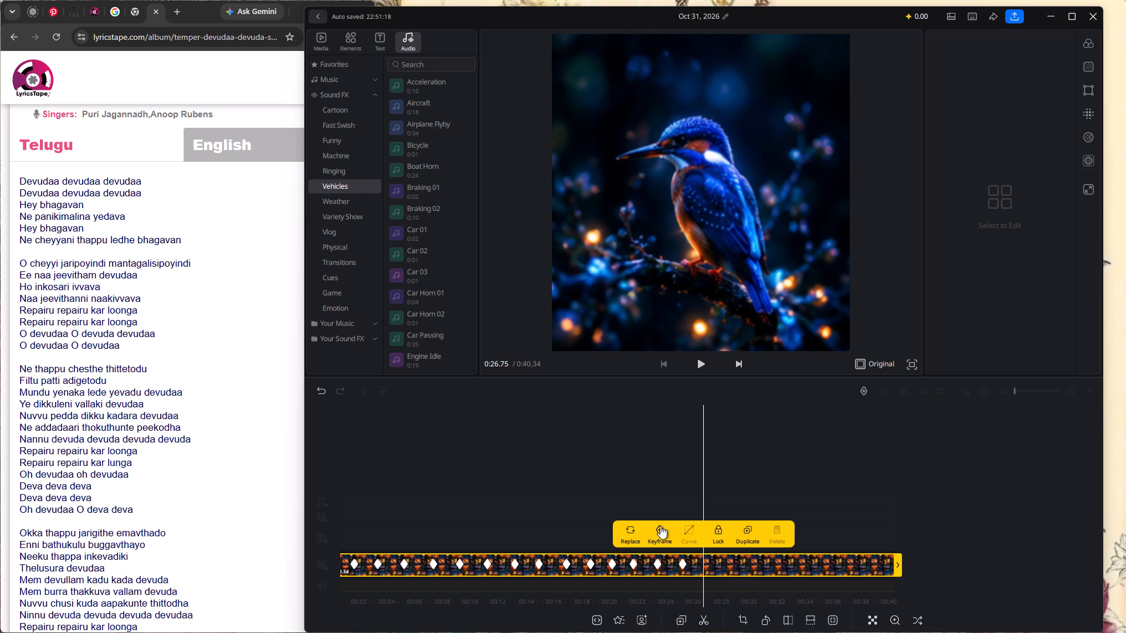
left_click(659, 528)
scroll(739, 504, "left", 2)
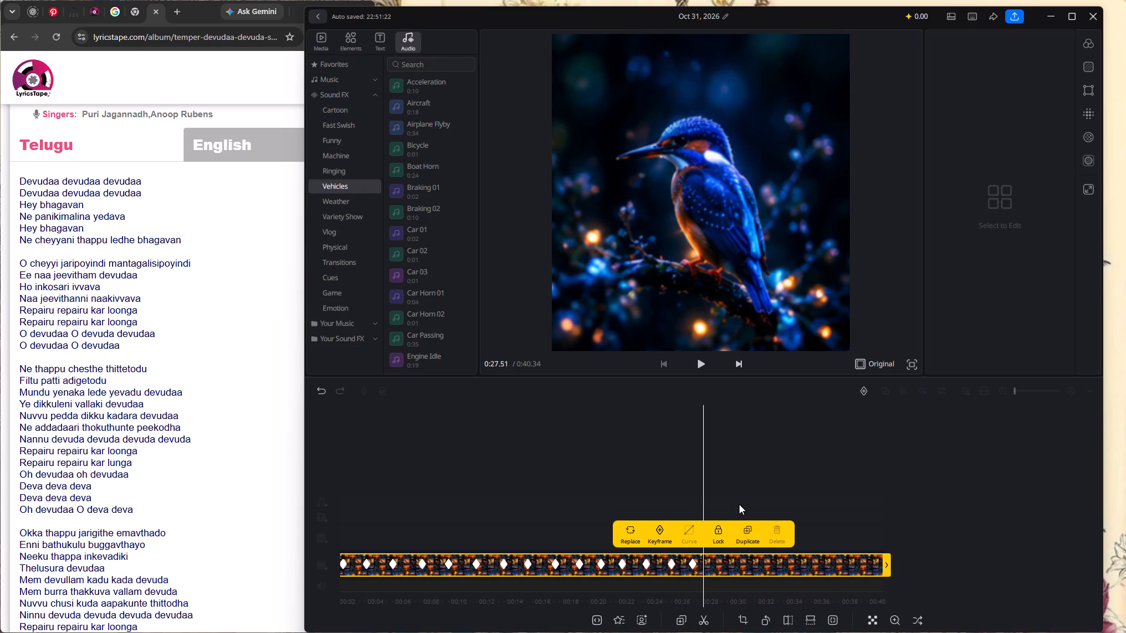
scroll(739, 504, "left", 2)
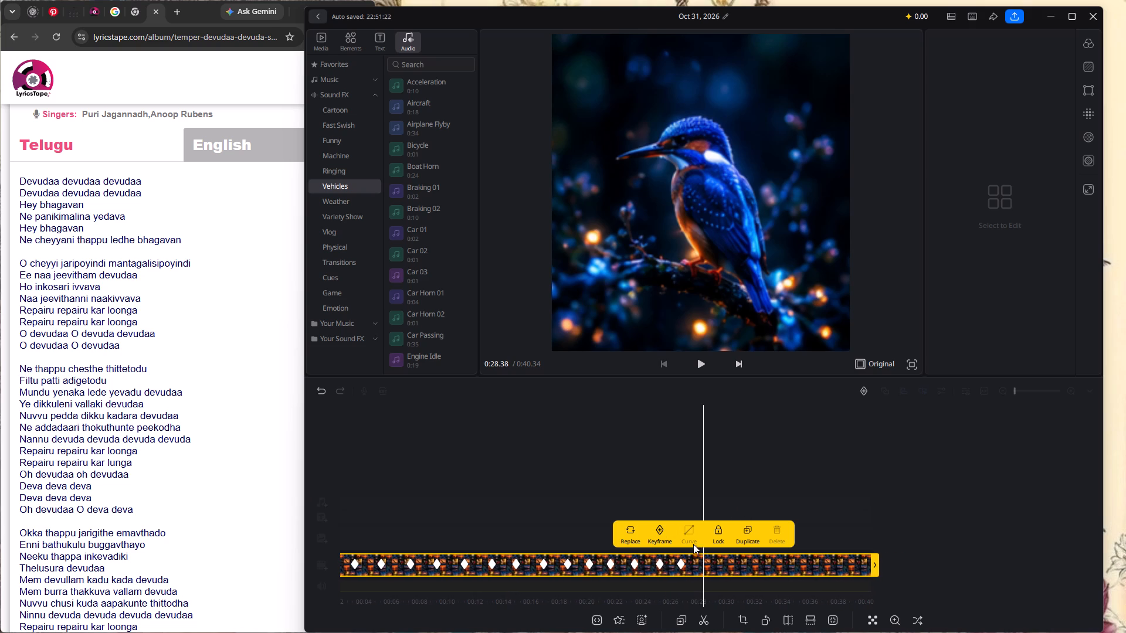
left_click(662, 534)
Add keyframes at about 0:29.69 and 0:31.04 on the collage clip, keeping the kingfisher tile full frame.
scroll(792, 464, "left", 3)
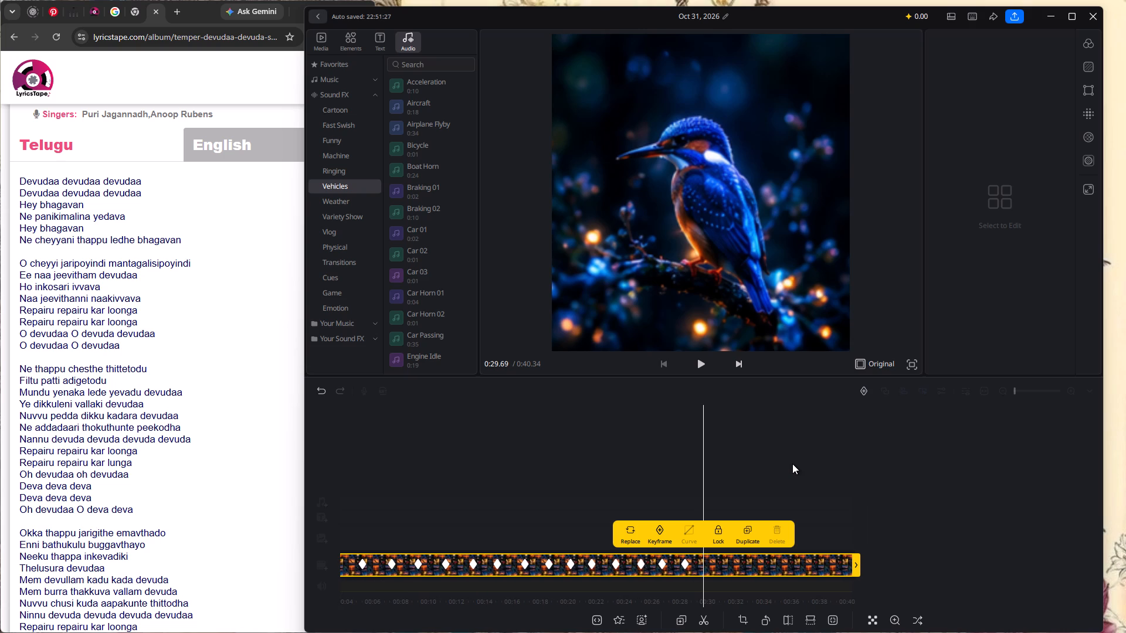
left_click(657, 530)
scroll(716, 494, "left", 2)
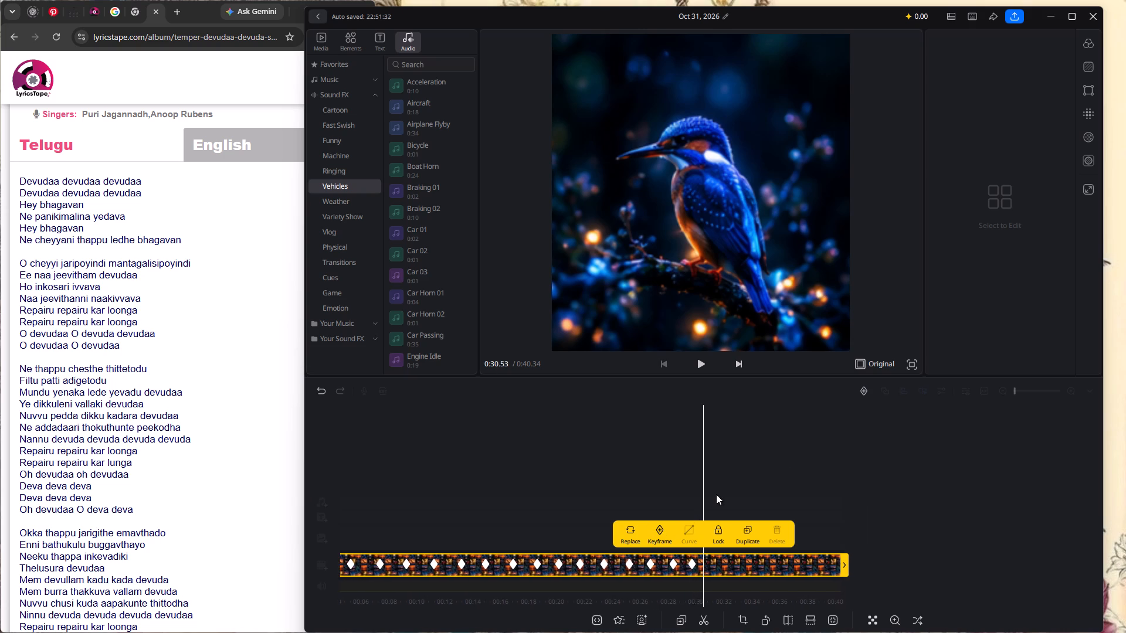
scroll(716, 494, "left", 2)
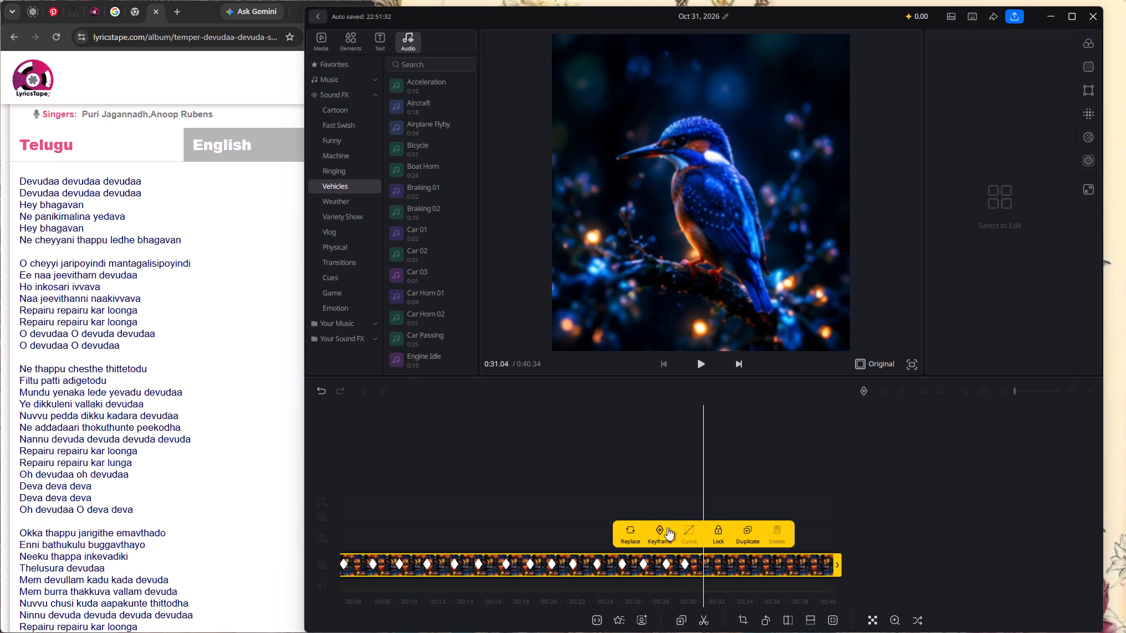
left_click(662, 530)
Add keyframes holding the kingfisher tile at 0:32.67 and about 0:34.06 on the collage clip.
scroll(805, 494, "left", 1)
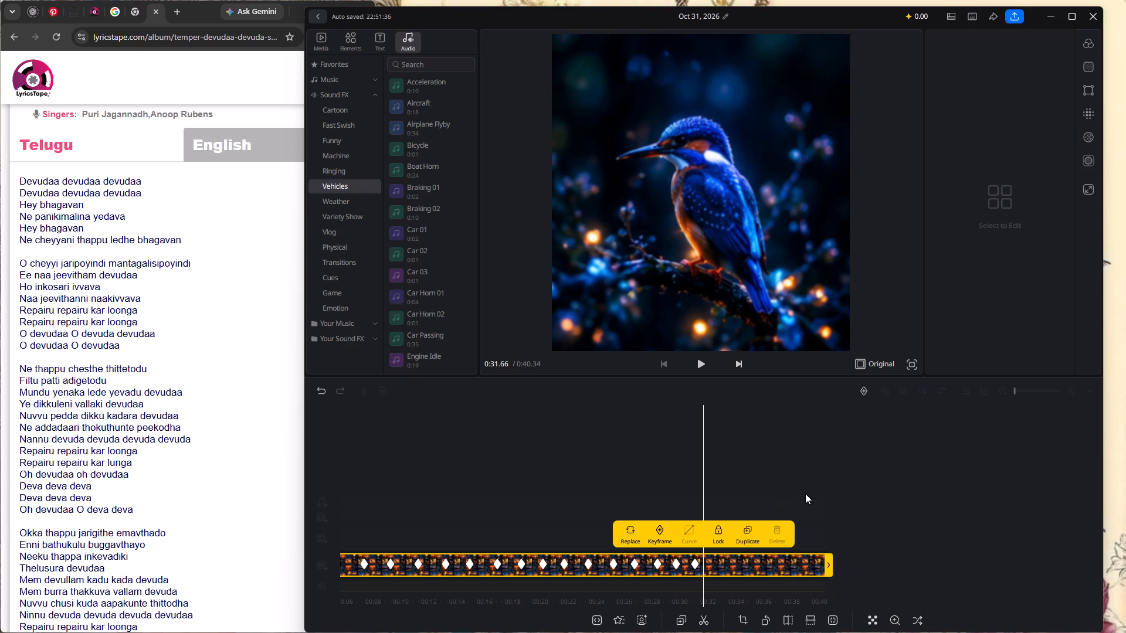
scroll(810, 486, "left", 1)
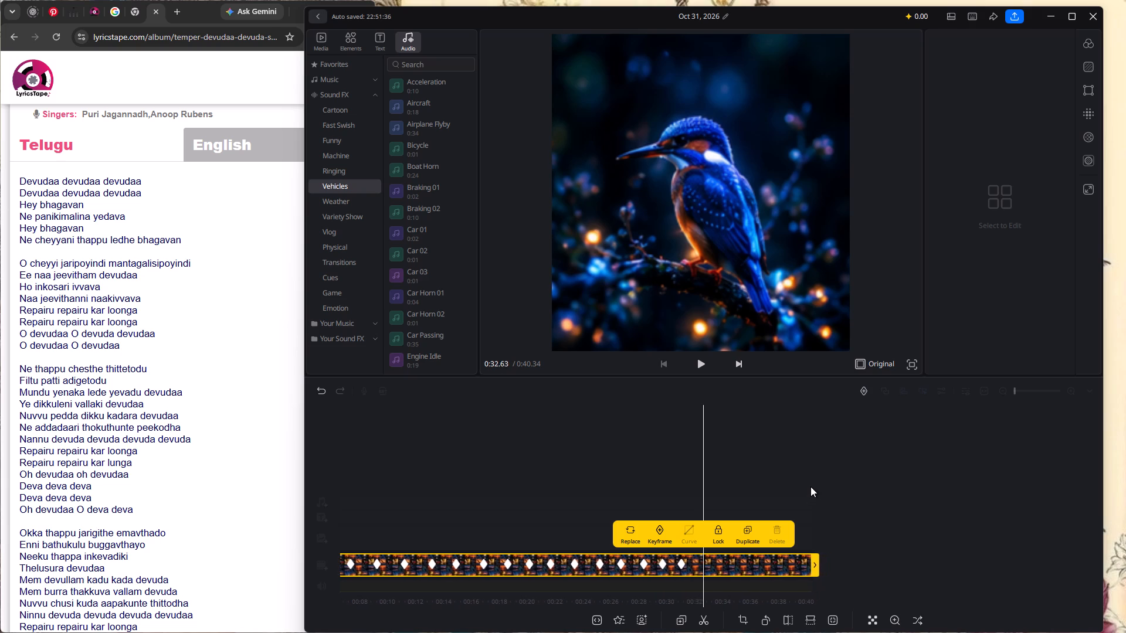
scroll(810, 486, "left", 1)
scroll(810, 486, "right", 1)
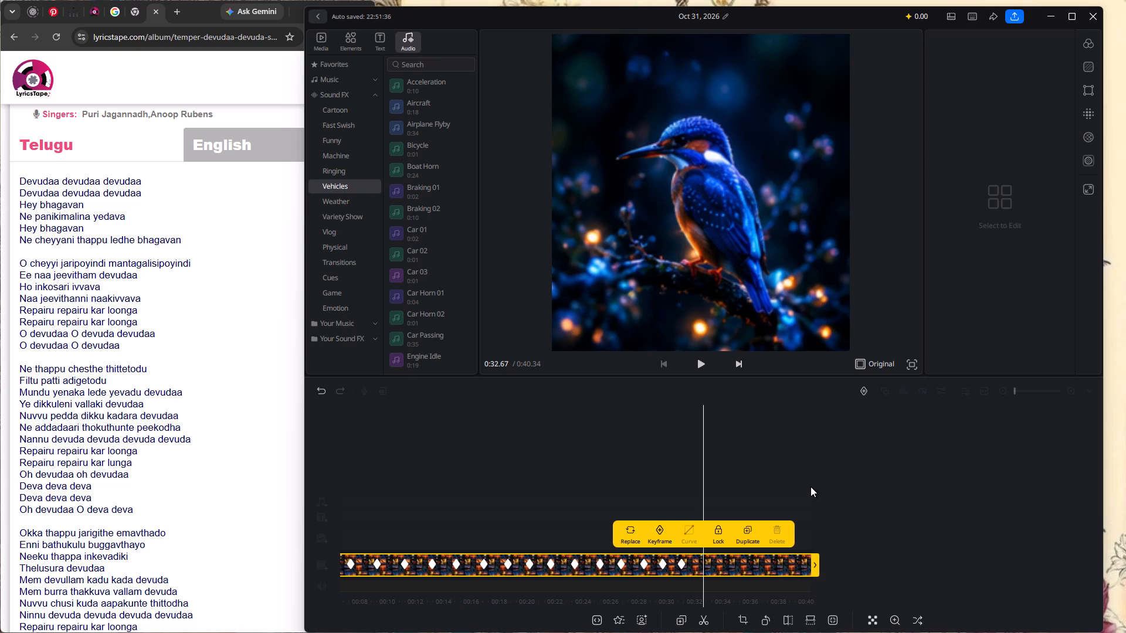
scroll(810, 486, "right", 1)
left_click(660, 529)
scroll(808, 449, "left", 2)
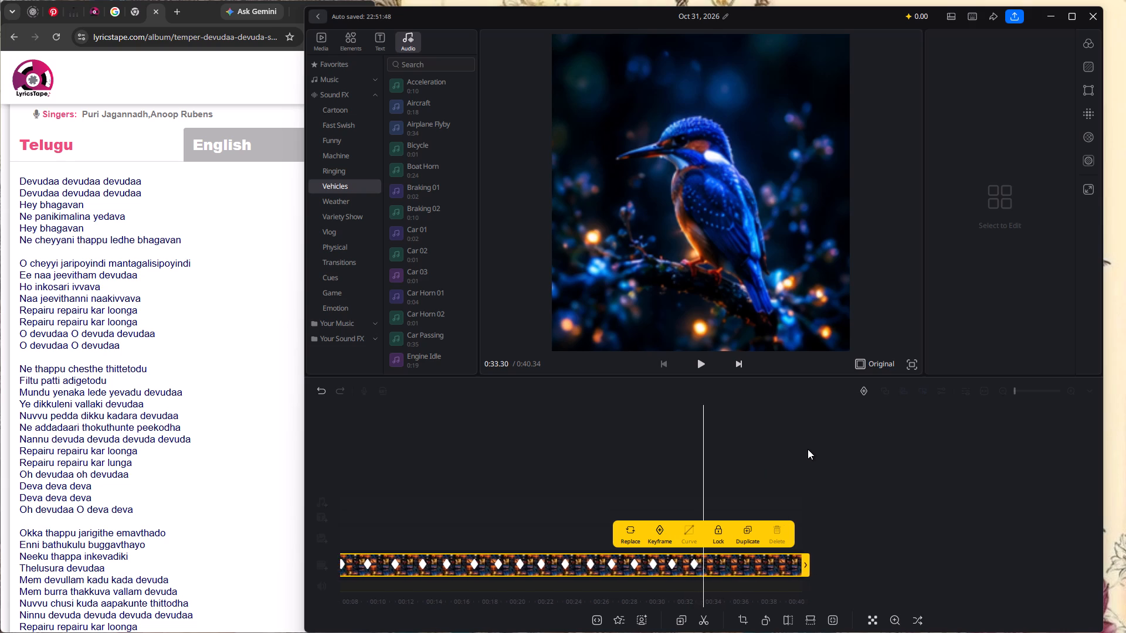
scroll(808, 449, "left", 1)
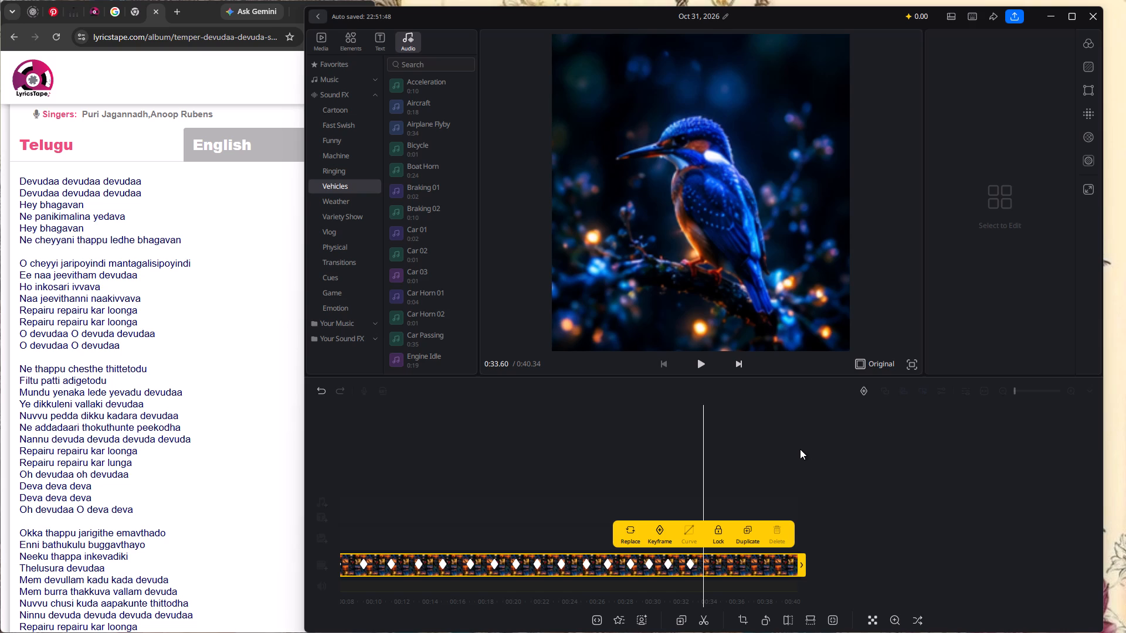
scroll(800, 449, "left", 1)
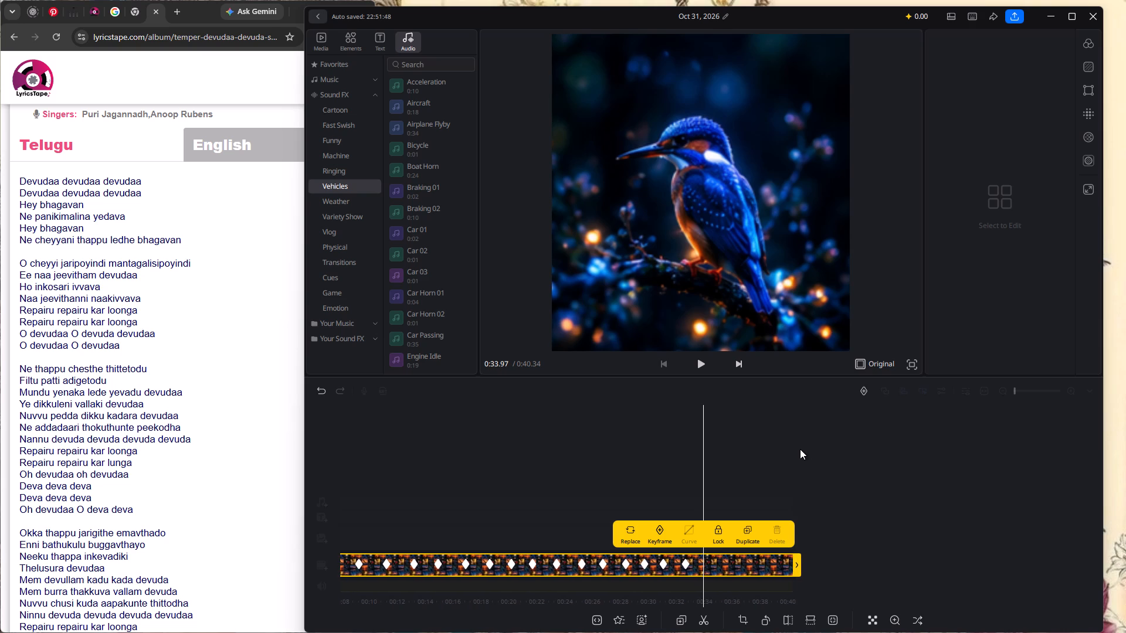
scroll(800, 449, "left", 1)
left_click(655, 539)
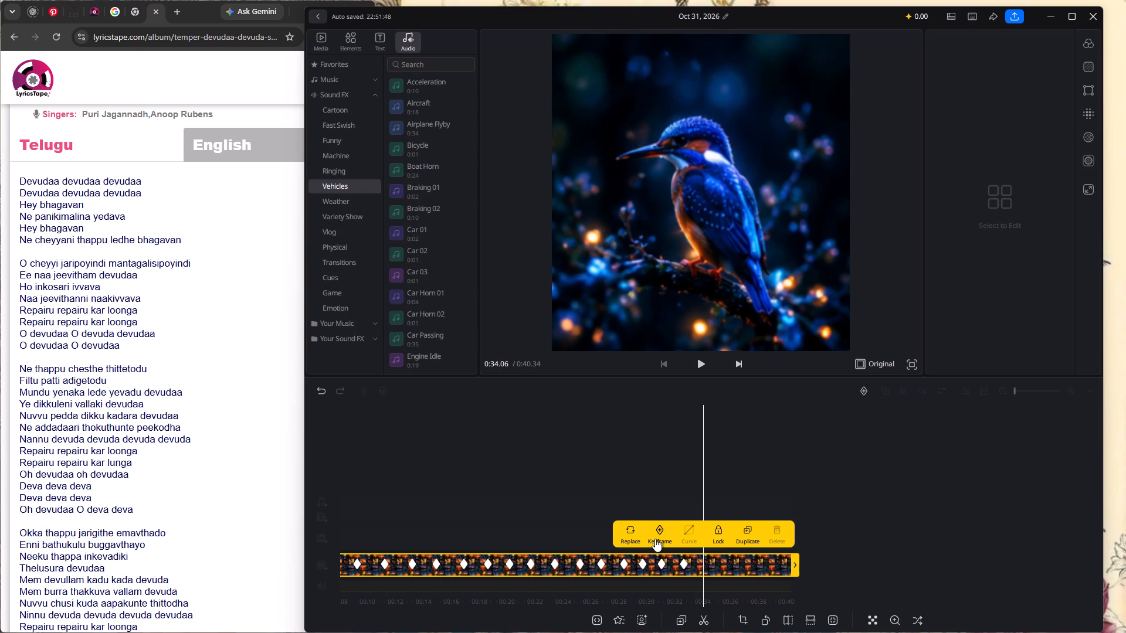
Add keyframes at 0:35.49 and 0:37.04 on the collage clip to keep holding the kingfisher tile.
scroll(724, 500, "left", 2)
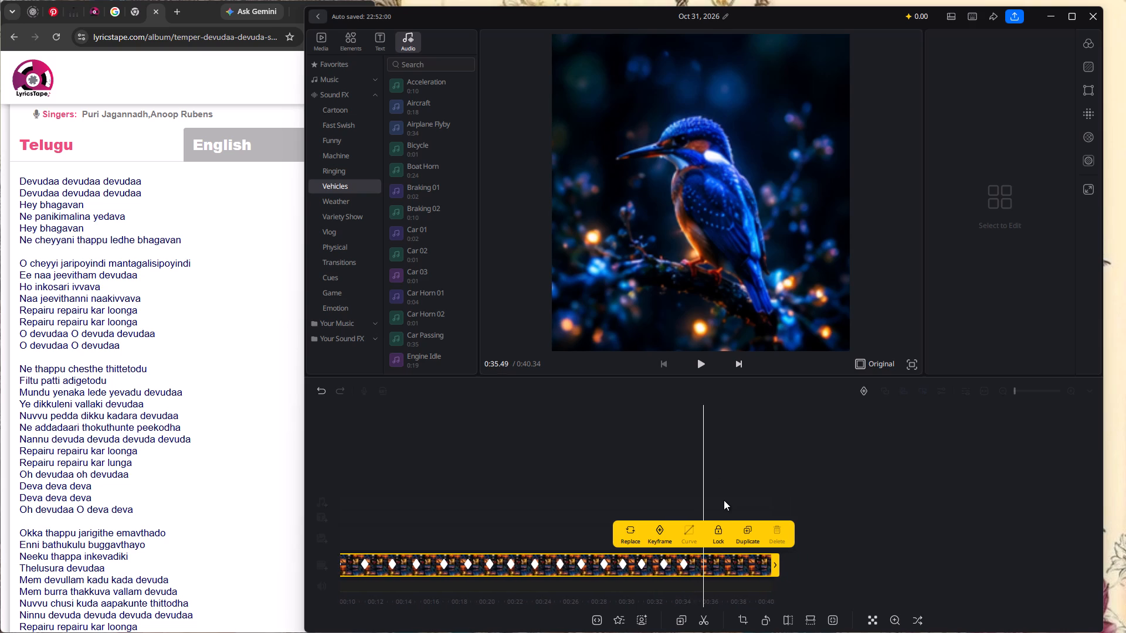
scroll(724, 500, "left", 1)
left_click(665, 524)
scroll(805, 450, "left", 2)
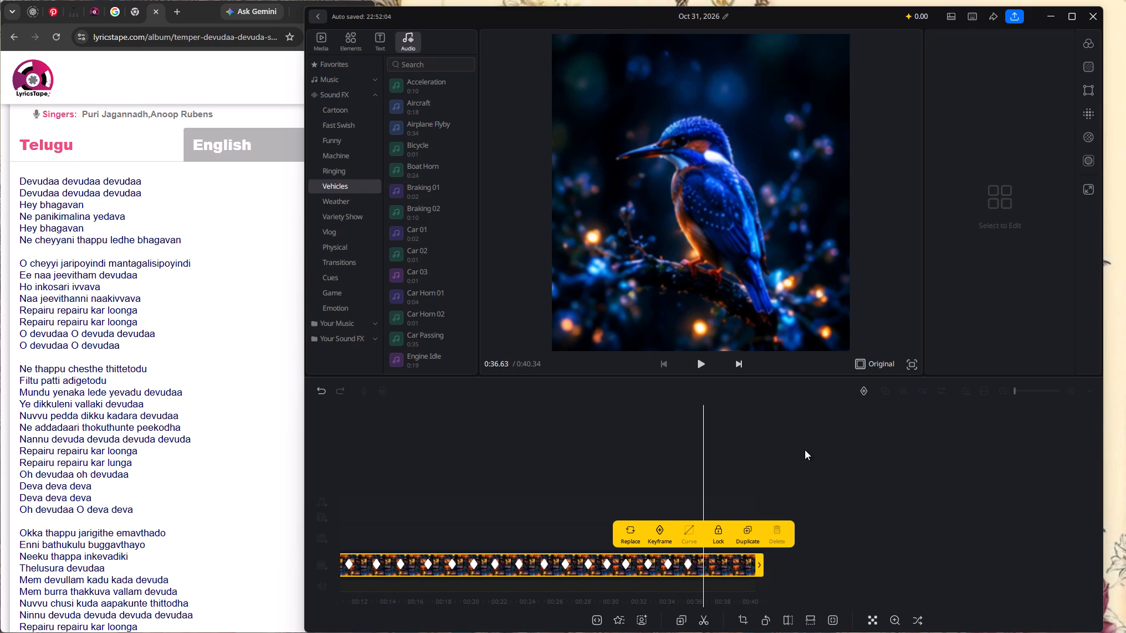
scroll(805, 450, "left", 2)
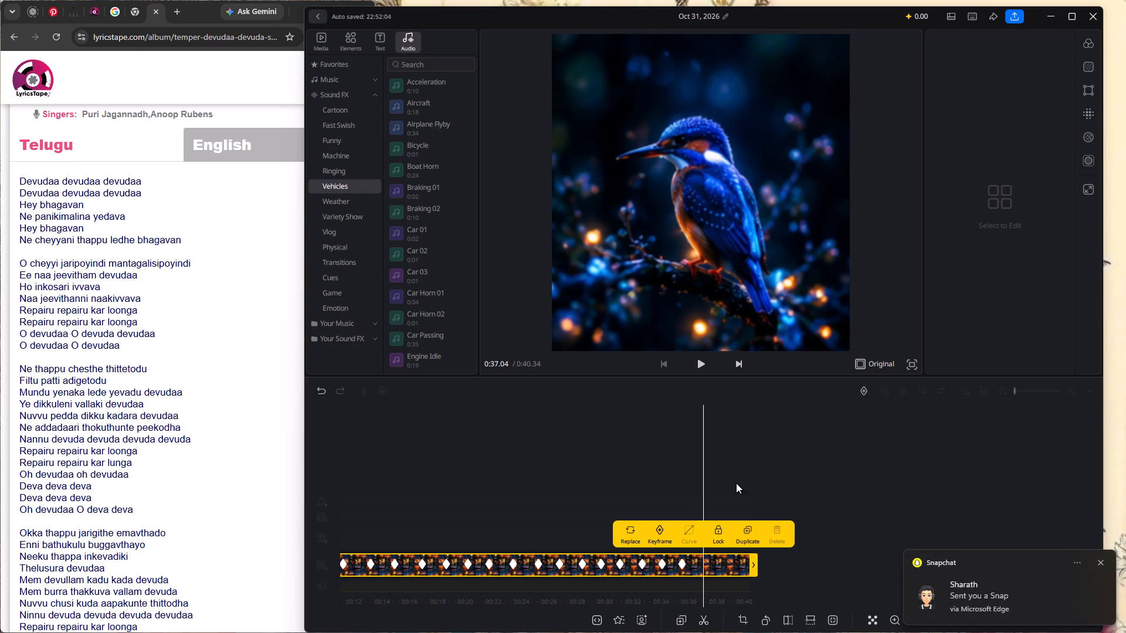
left_click(664, 530)
Add the last kingfisher hold keyframes near the clip's end, at 0:38.51 and about 0:39.86.
scroll(844, 441, "left", 4)
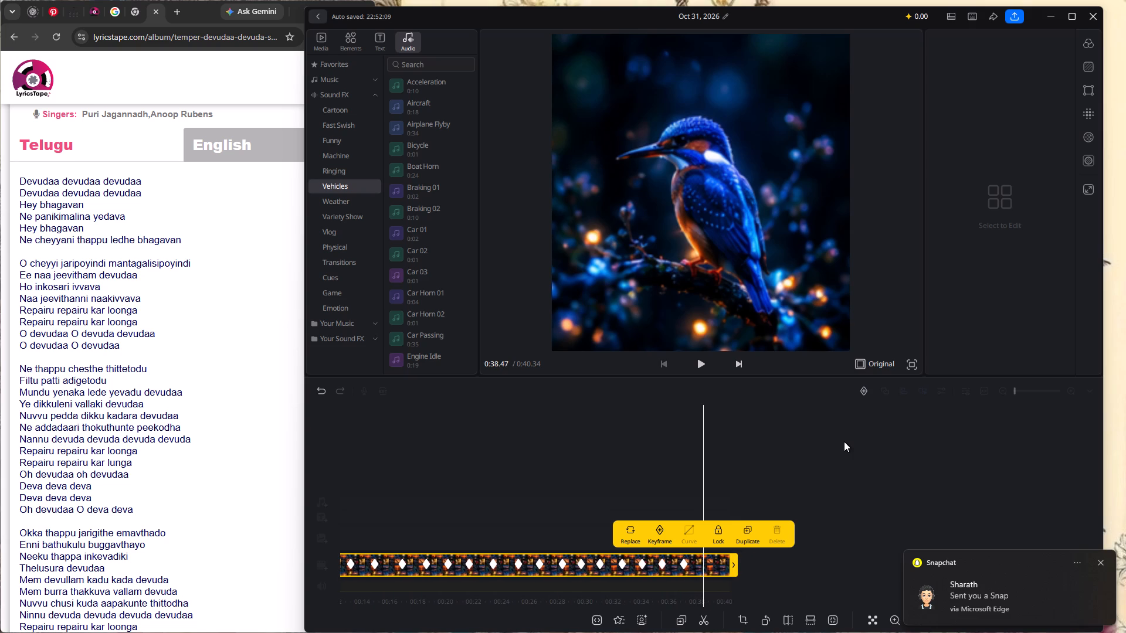
scroll(844, 441, "left", 1)
left_click(663, 531)
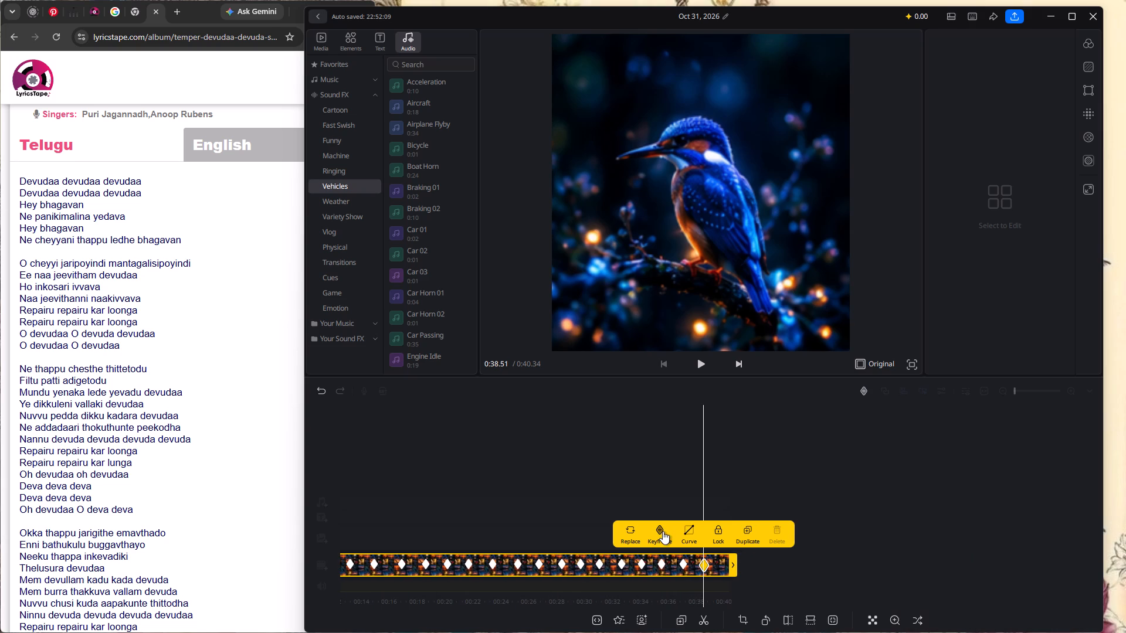
scroll(834, 450, "left", 2)
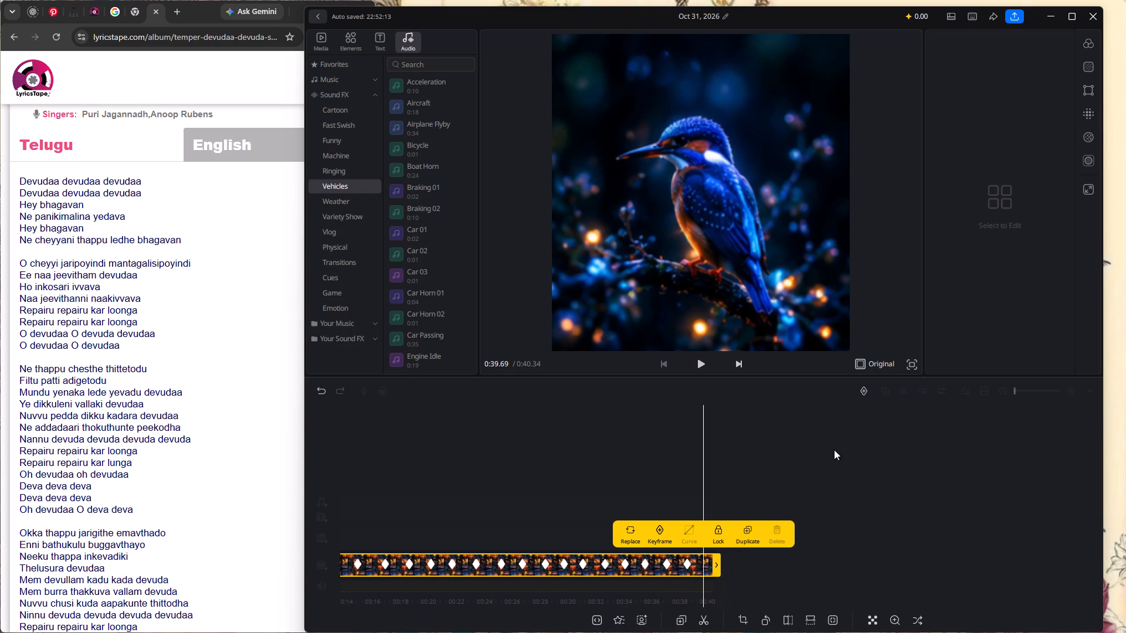
scroll(834, 450, "left", 1)
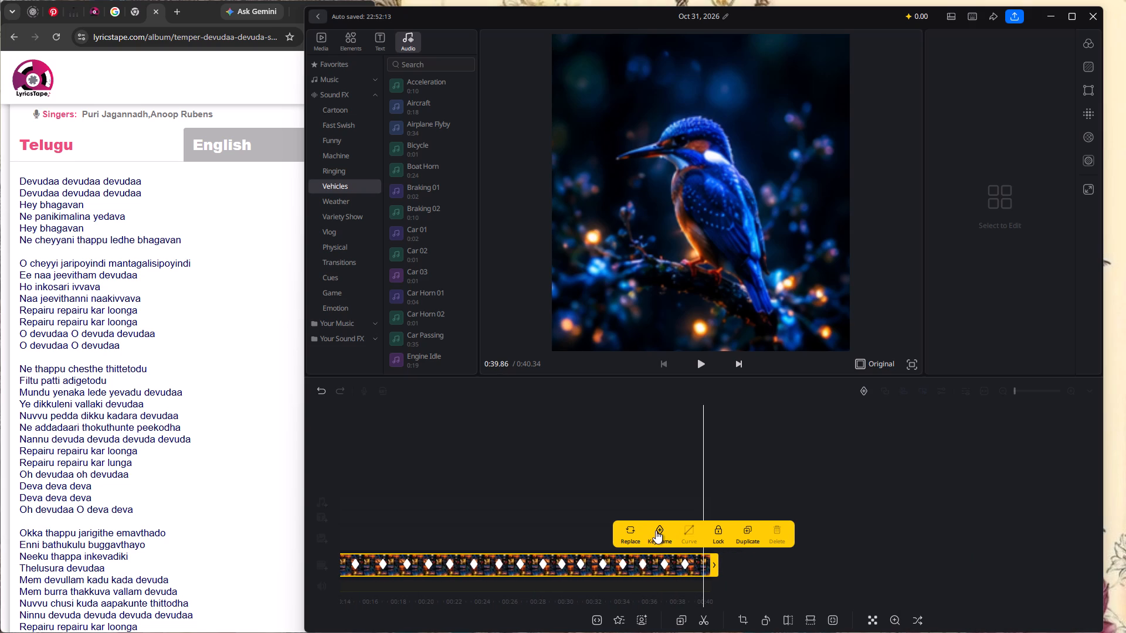
left_click(656, 530)
Scrub the collage clip from its end back to the opening seconds to review the keyframed zooms.
scroll(559, 520, "right", 11)
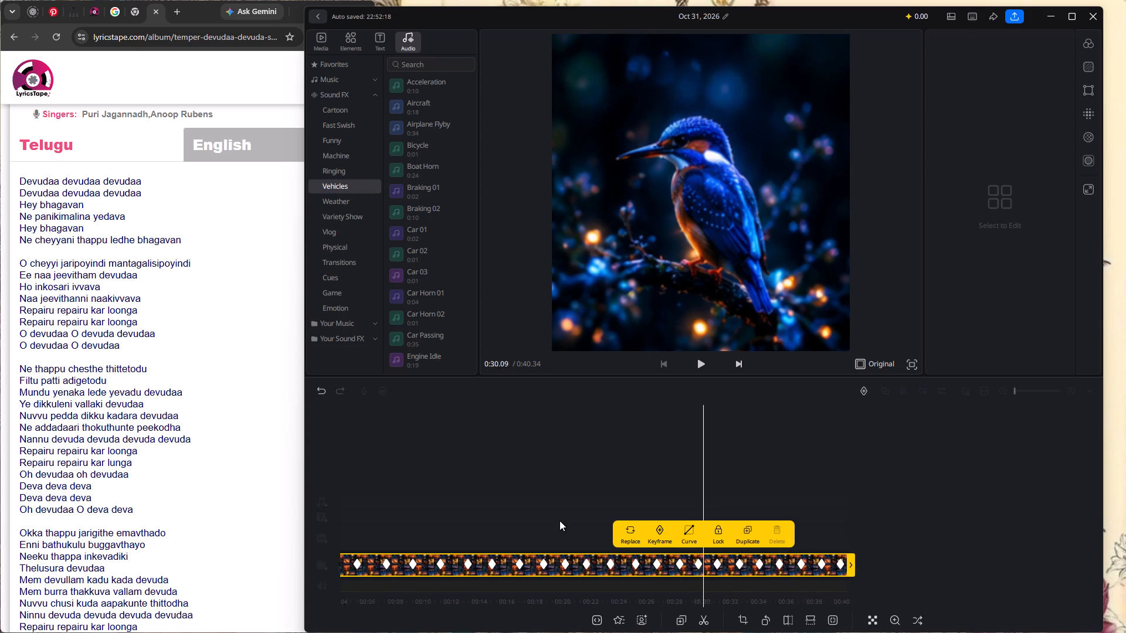
scroll(559, 520, "right", 9)
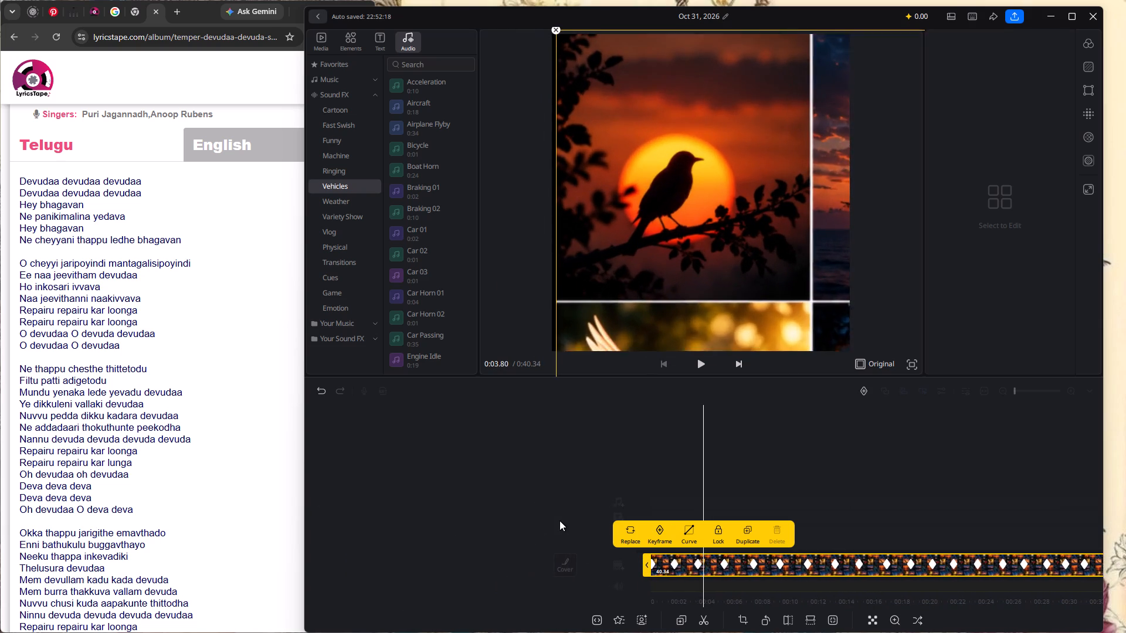
scroll(559, 520, "right", 1)
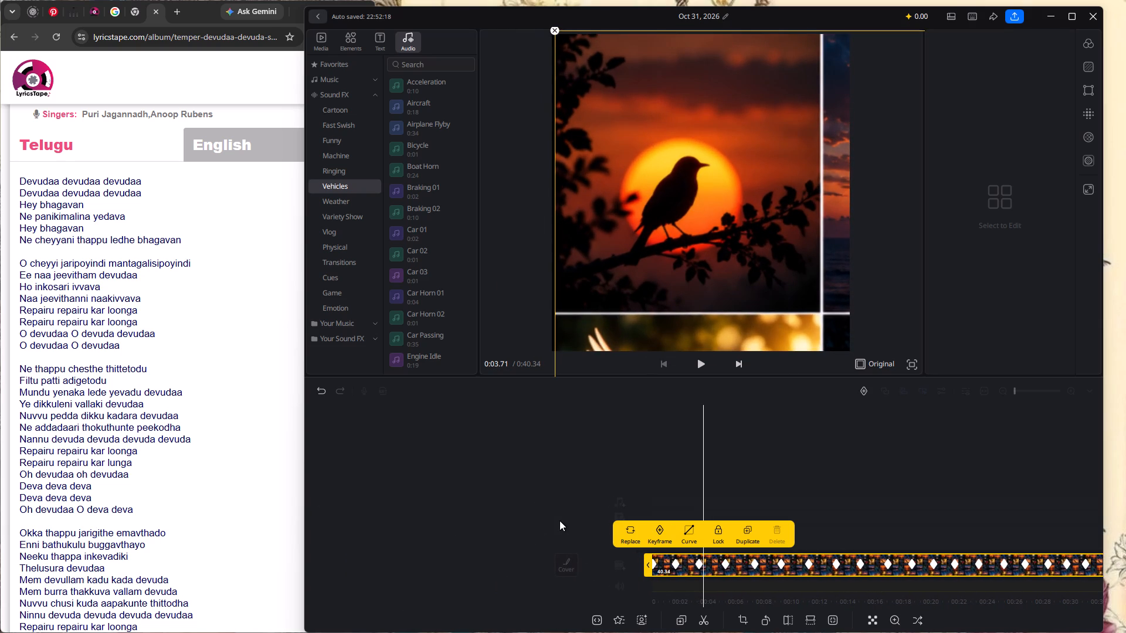
scroll(589, 527, "right", 1)
scroll(748, 469, "up", 2, "ctrl")
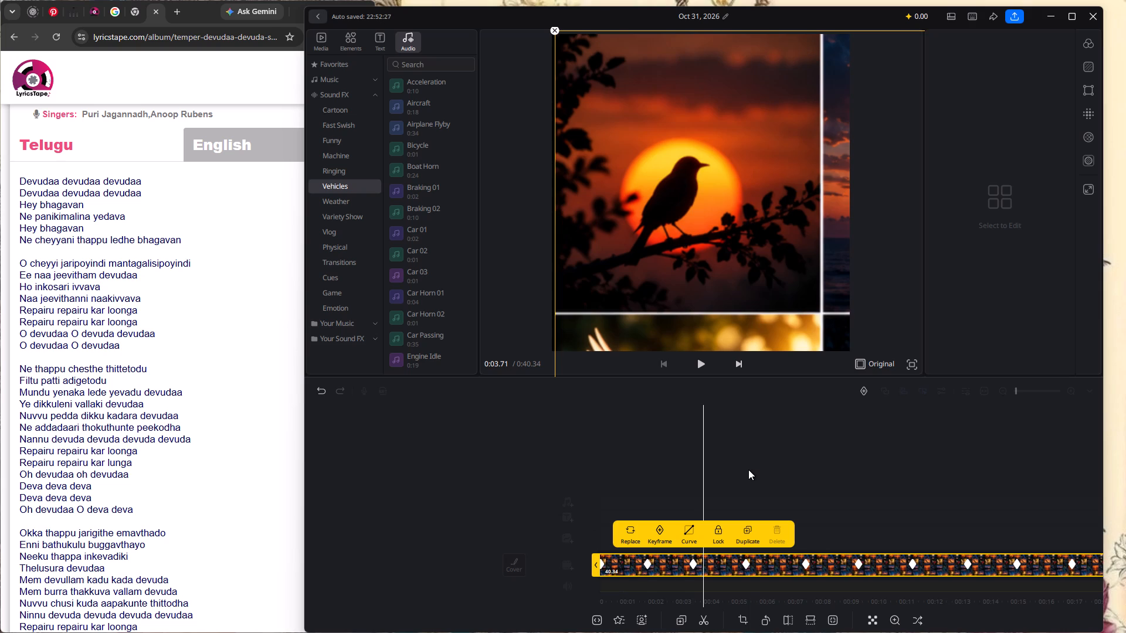
scroll(748, 469, "down", 2, "ctrl")
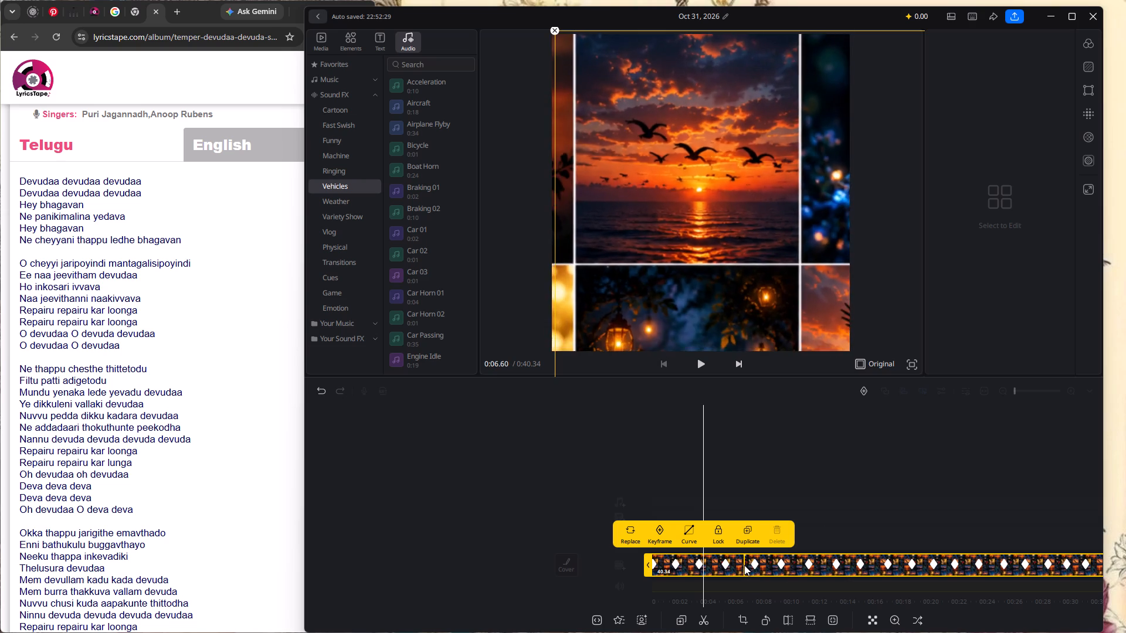
At the 0:11.12 keyframe, shift the zoomed collage from the gulls-at-sunset tile to the bottom-right tile with two birds.
scroll(888, 477, "left", 3)
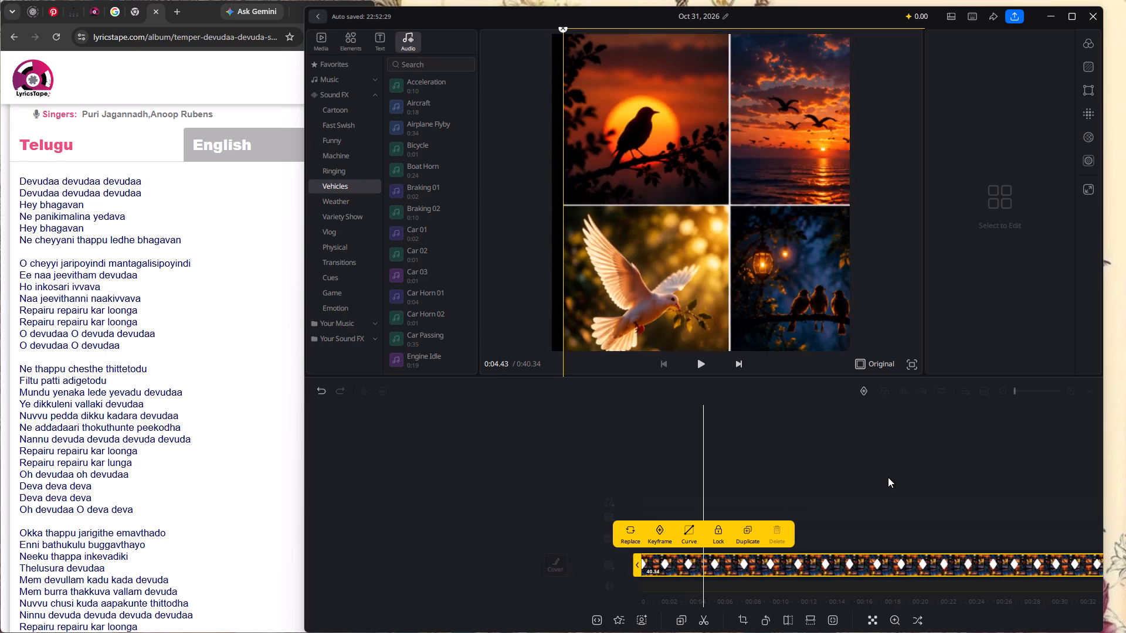
scroll(888, 477, "left", 5)
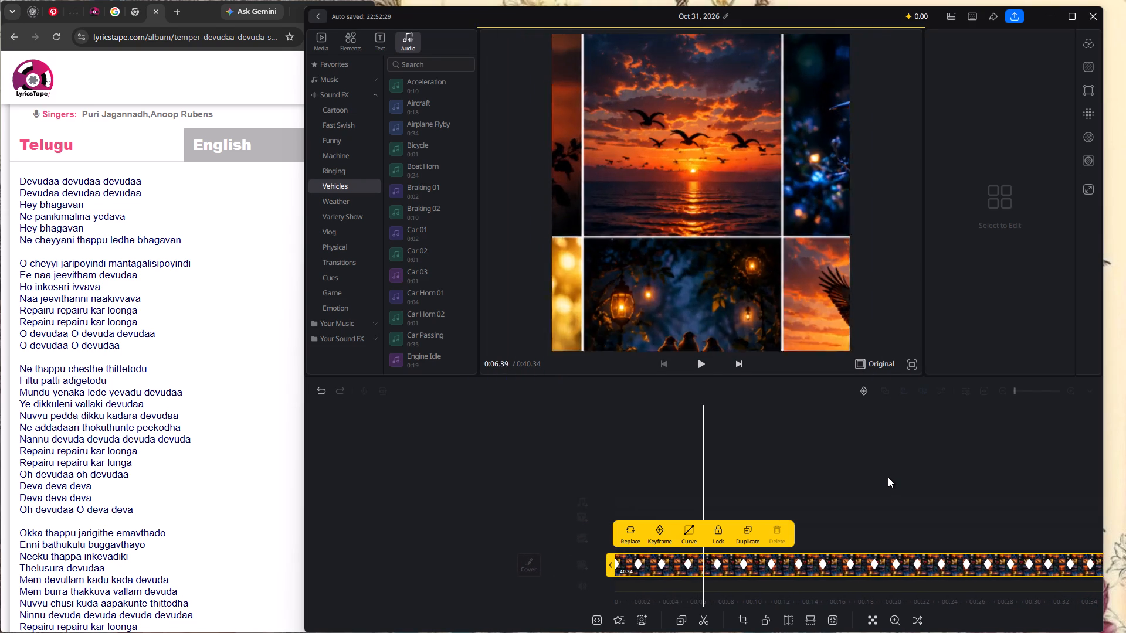
scroll(888, 477, "left", 6)
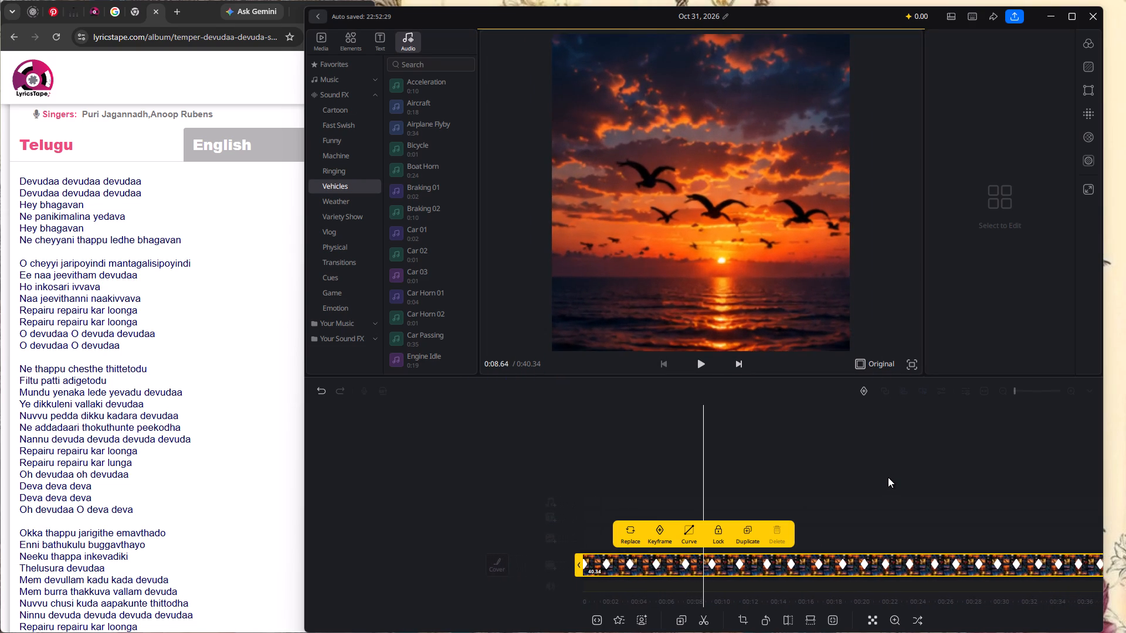
scroll(888, 477, "left", 6)
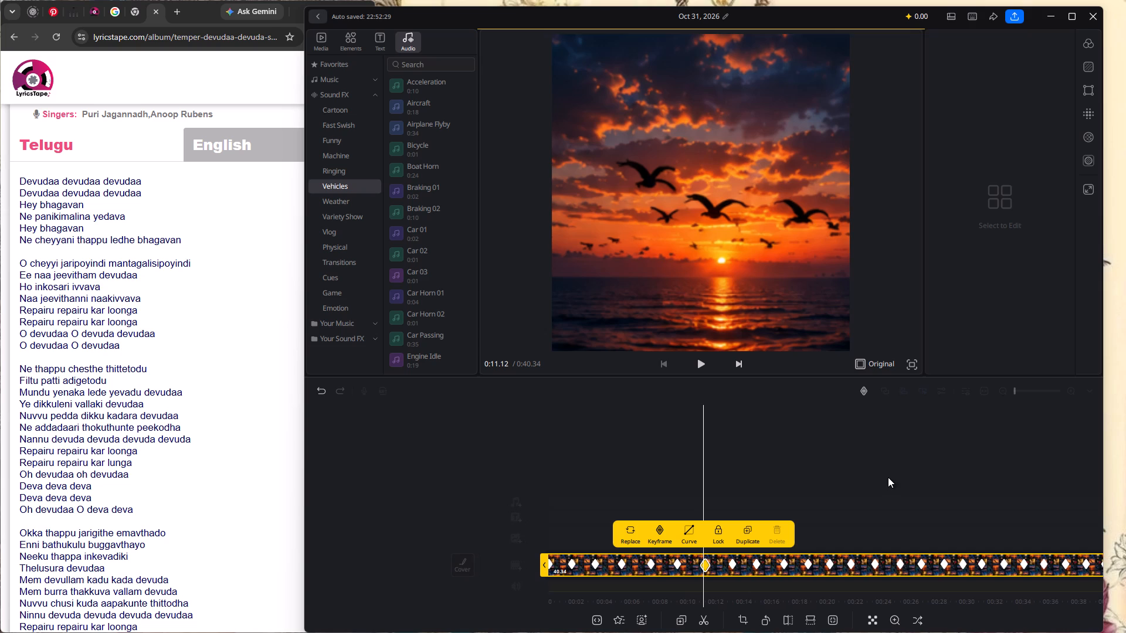
double_click(806, 330)
left_click_drag(806, 330, 627, 164)
left_click_drag(719, 236, 571, 105)
left_click_drag(812, 224, 577, 50)
left_click_drag(709, 261, 595, 63)
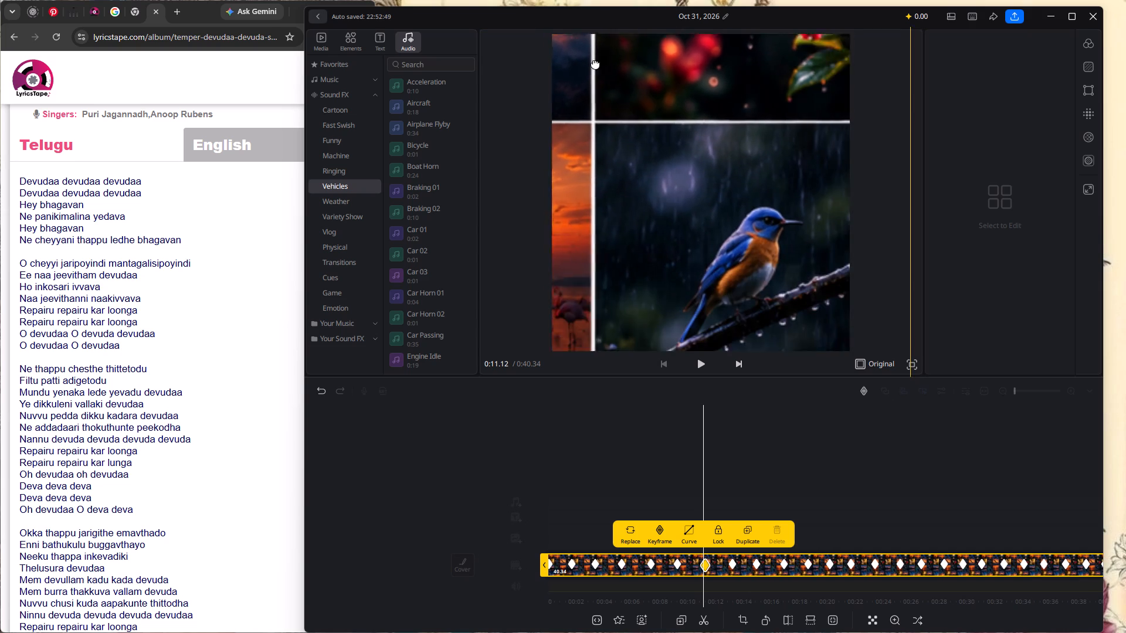
left_click_drag(595, 63, 589, 47)
left_click_drag(731, 212, 540, 0)
left_click_drag(603, 151, 710, 110)
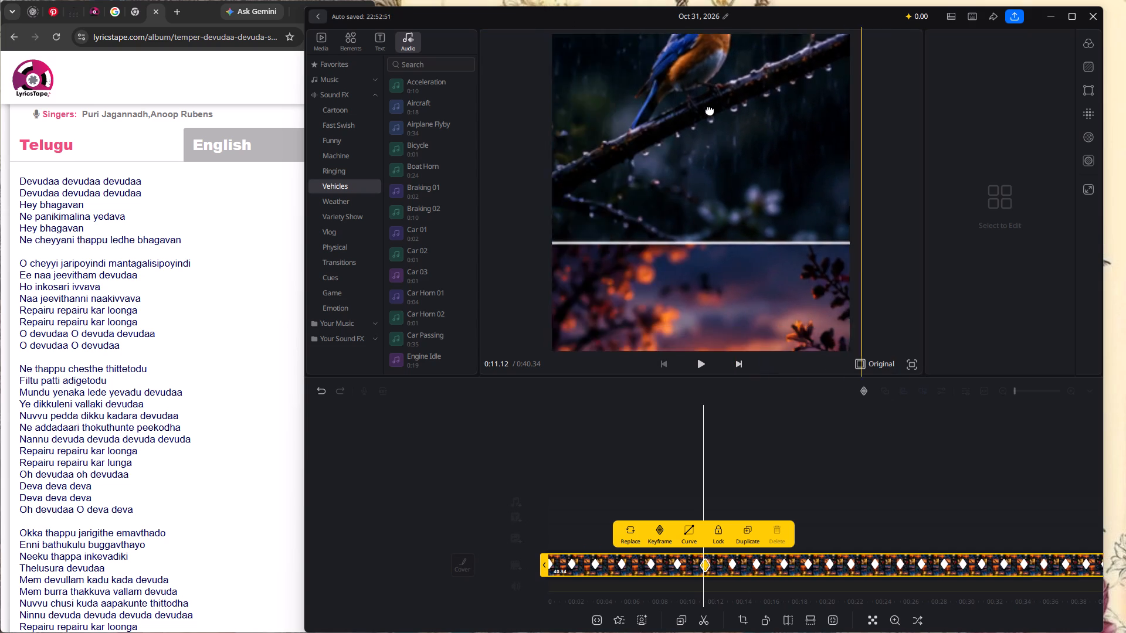
left_click_drag(710, 110, 616, 0)
left_click_drag(640, 121, 689, 0)
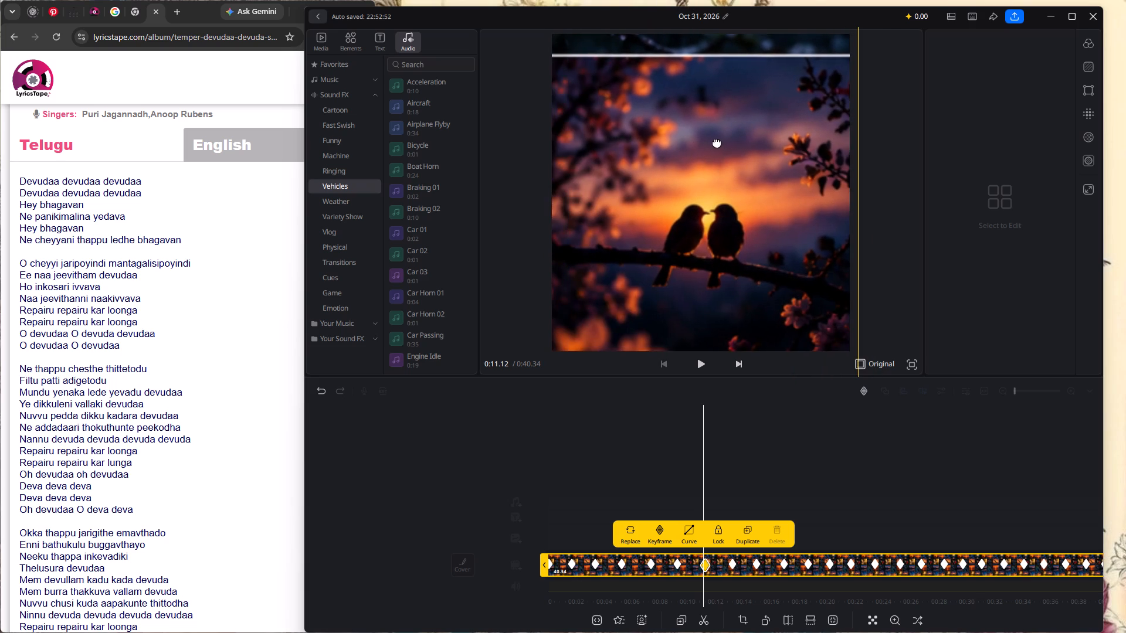
left_click_drag(717, 143, 688, 19)
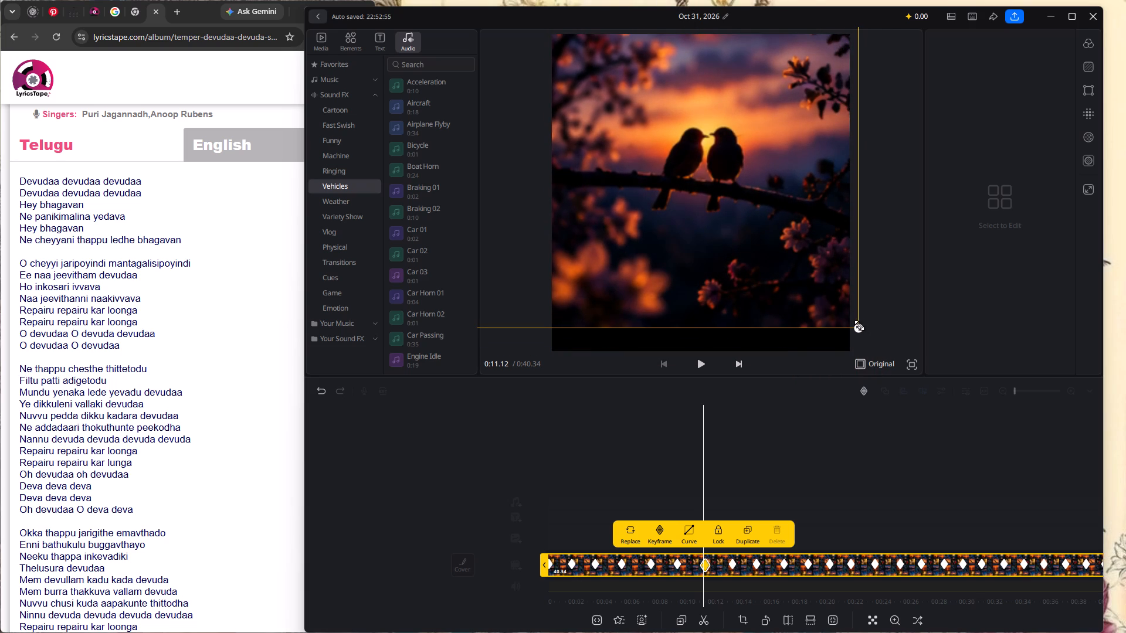
Shrink and reposition the collage at the 0:11.12 keyframe to bring the four-by-four grid of tiles into the frame.
left_click_drag(859, 325, 589, 126)
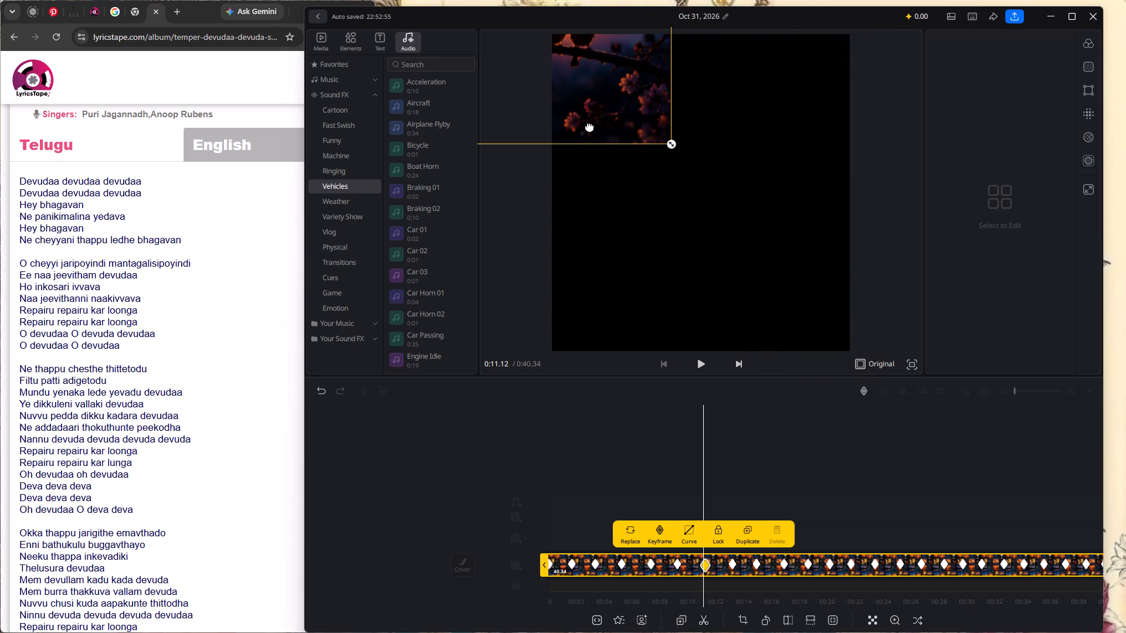
left_click_drag(589, 105, 775, 267)
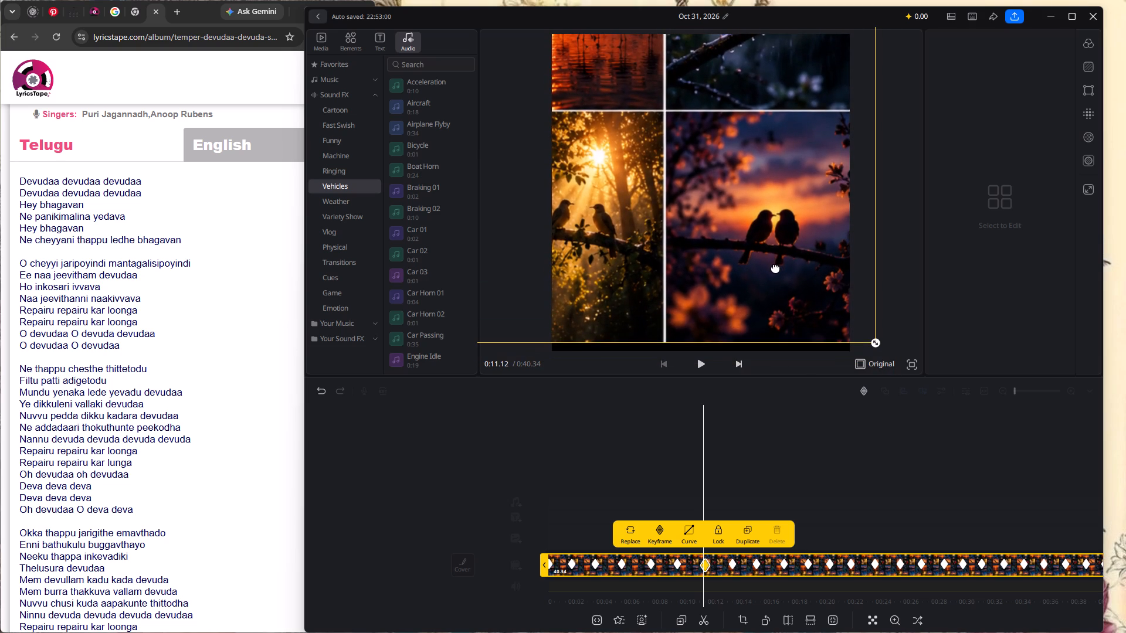
left_click_drag(876, 345, 717, 244)
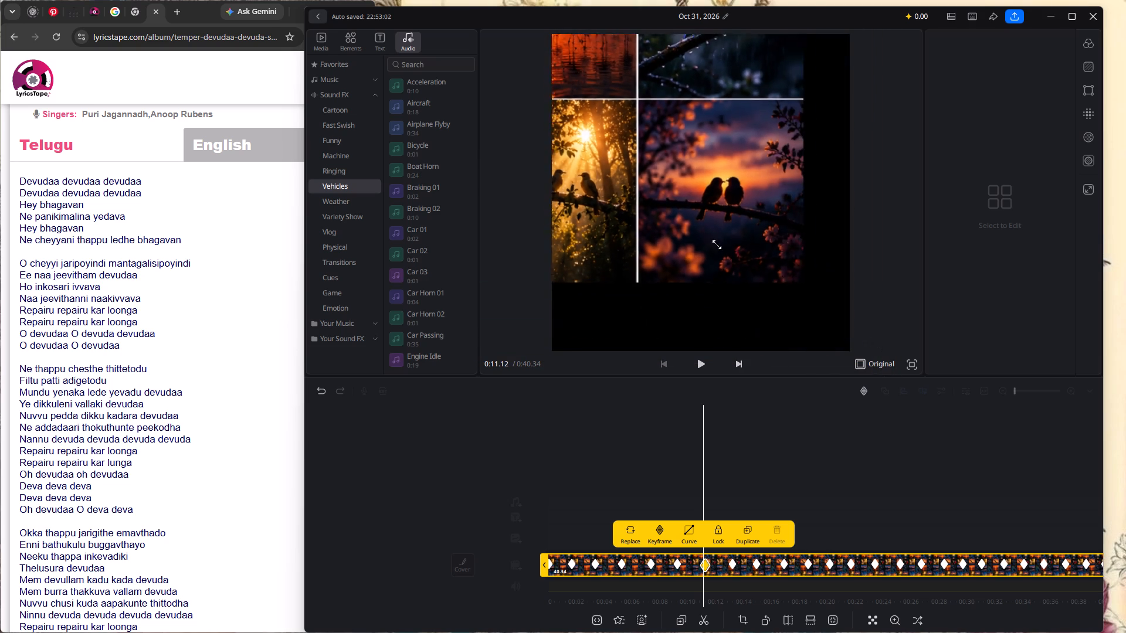
left_click_drag(717, 244, 627, 175)
left_click_drag(629, 135, 757, 227)
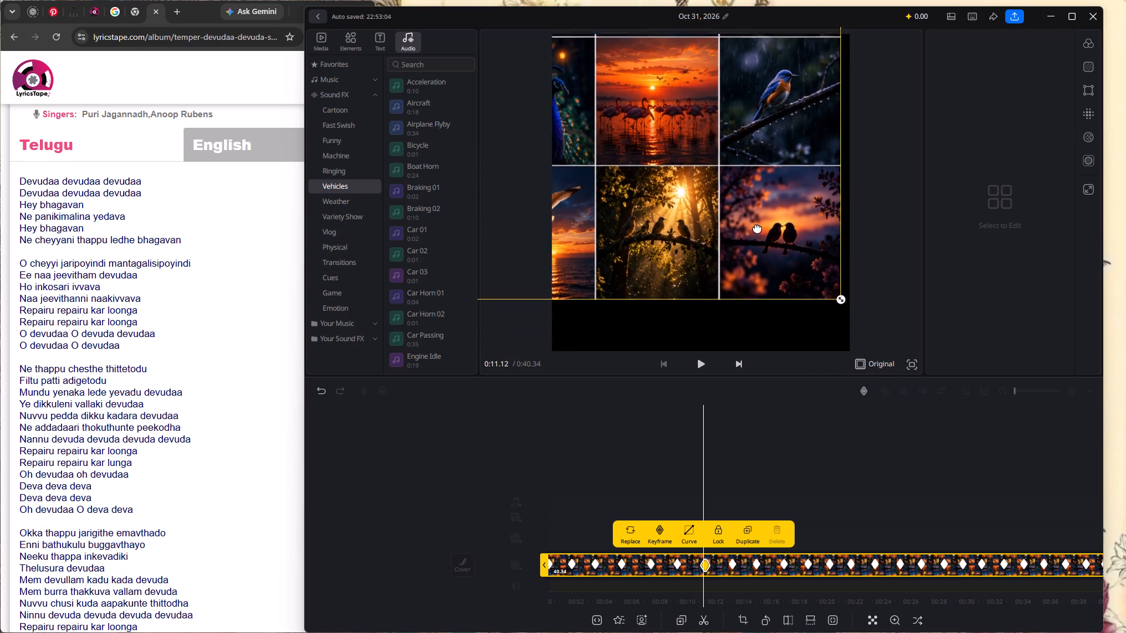
left_click_drag(757, 227, 786, 246)
left_click_drag(883, 323, 860, 314)
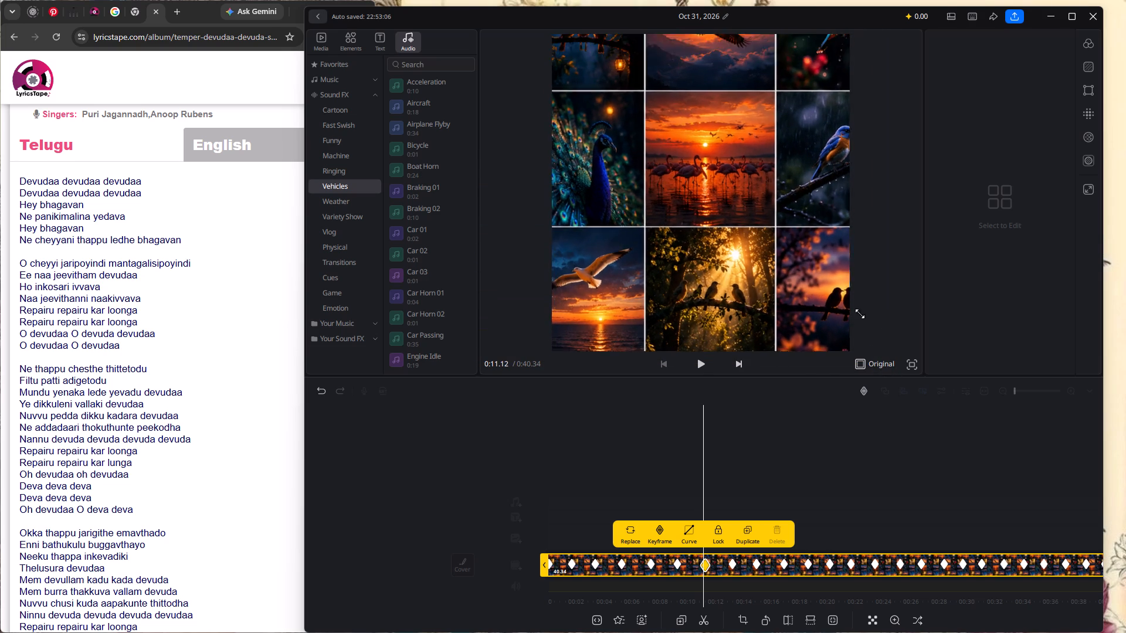
left_click_drag(860, 314, 758, 250)
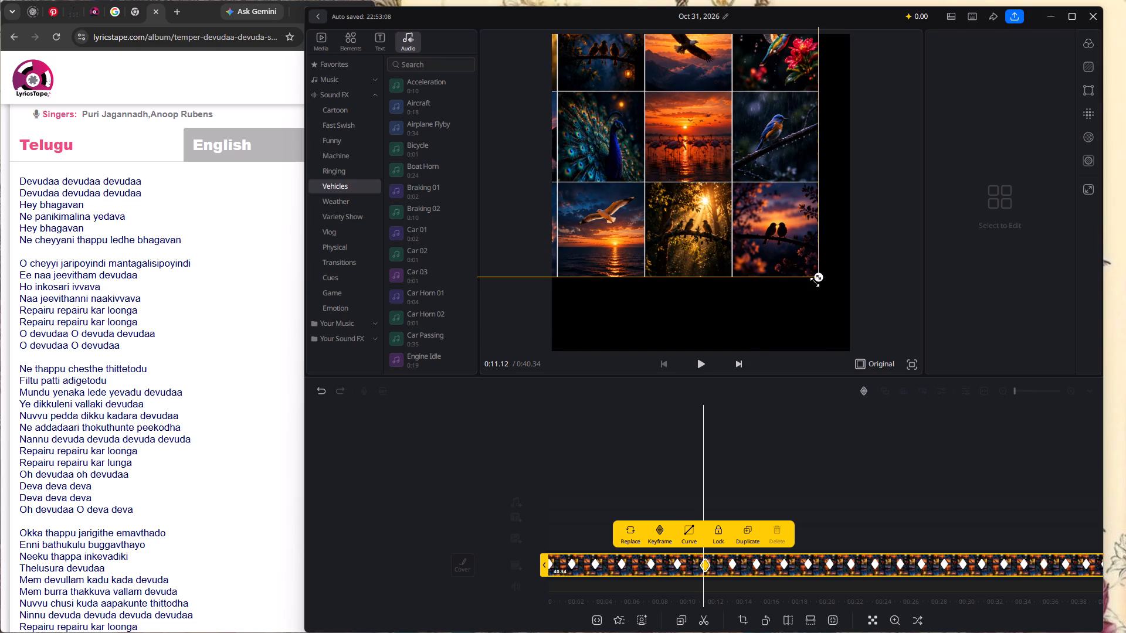
left_click_drag(801, 270, 844, 305)
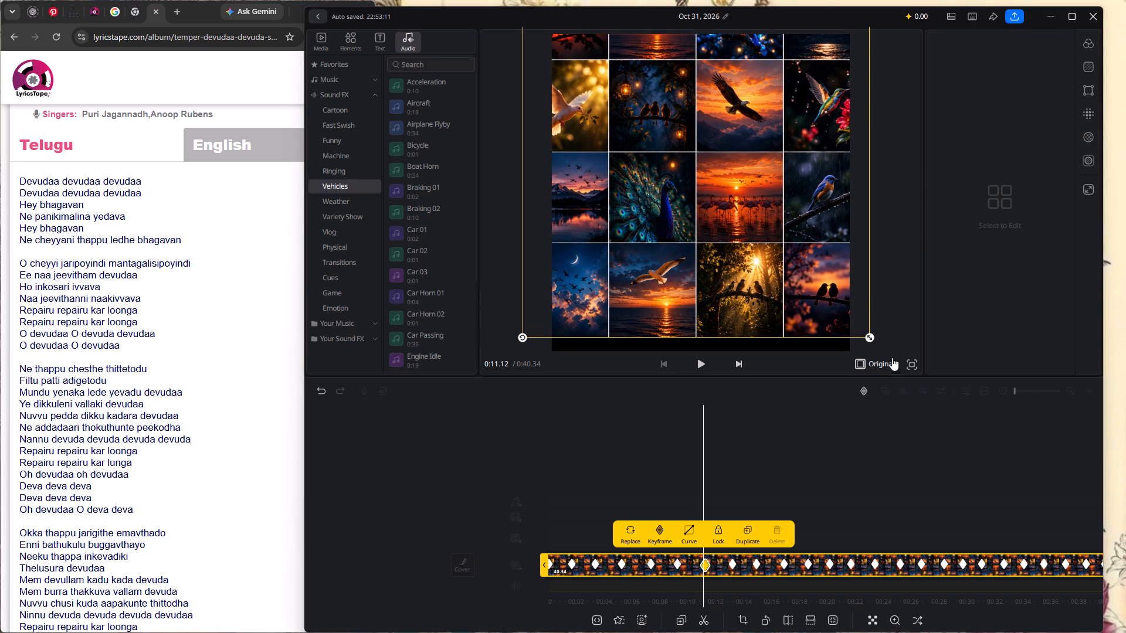
left_click_drag(871, 341, 821, 309)
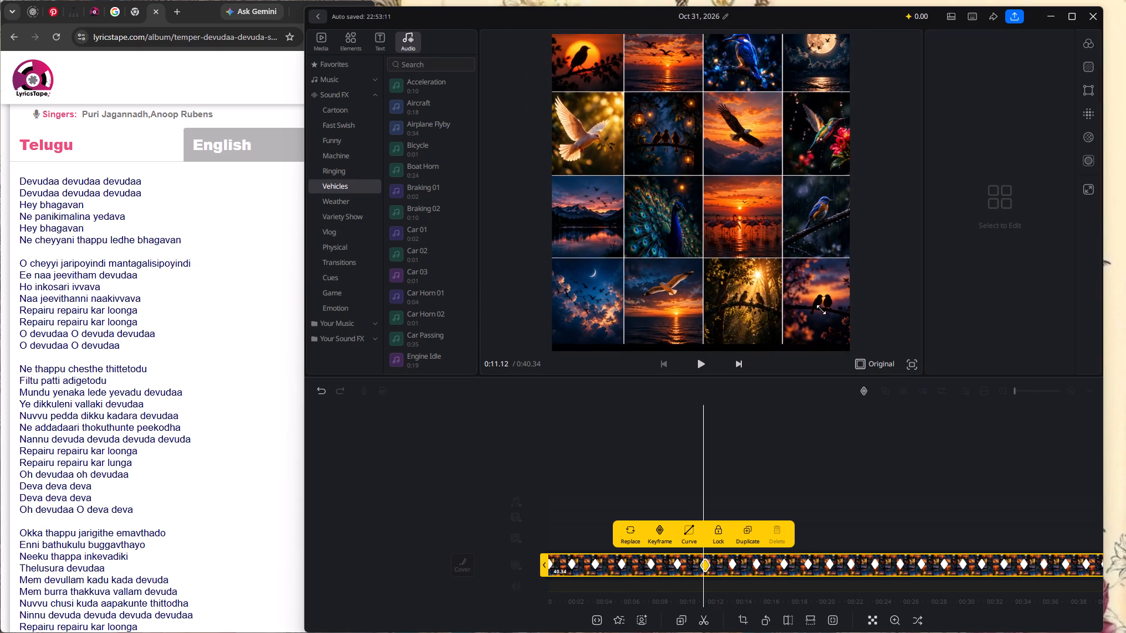
left_click_drag(821, 309, 809, 306)
left_click_drag(796, 298, 789, 294)
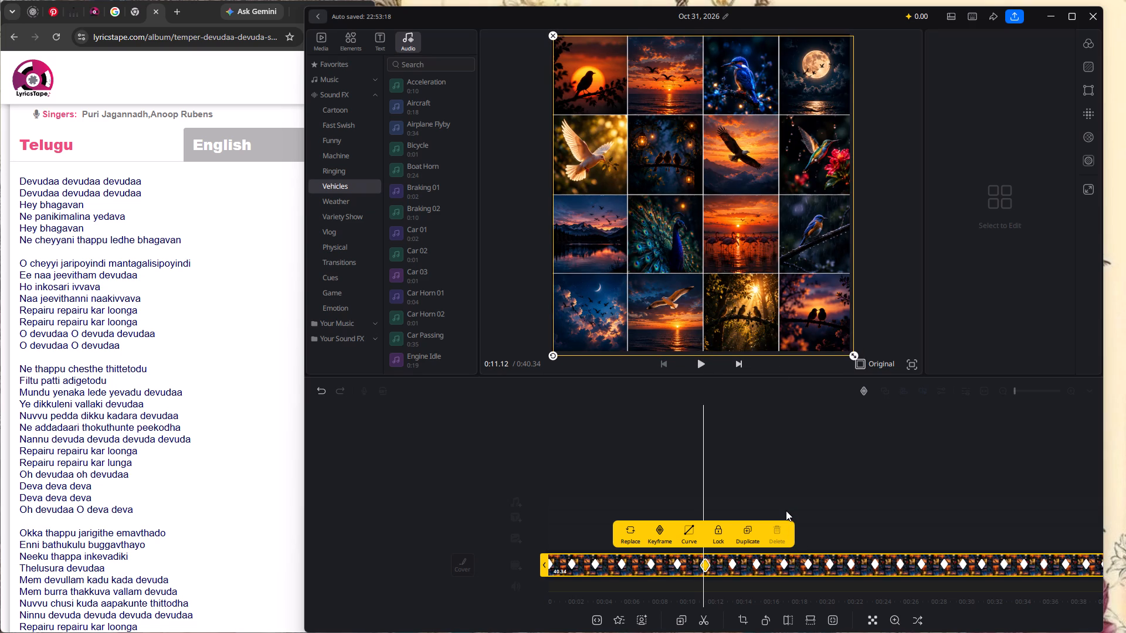
At the 0:16.91 keyframe, move the zoomed collage from the kingfisher tile to the hummingbird and red flowers tile.
left_click(785, 561)
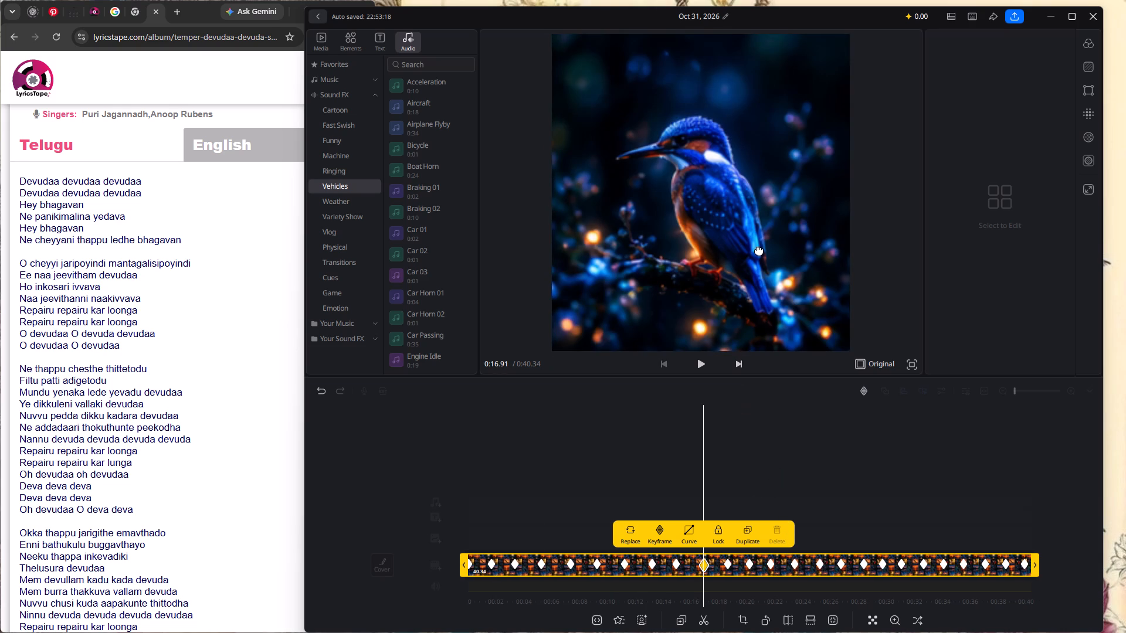
left_click_drag(759, 250, 478, 99)
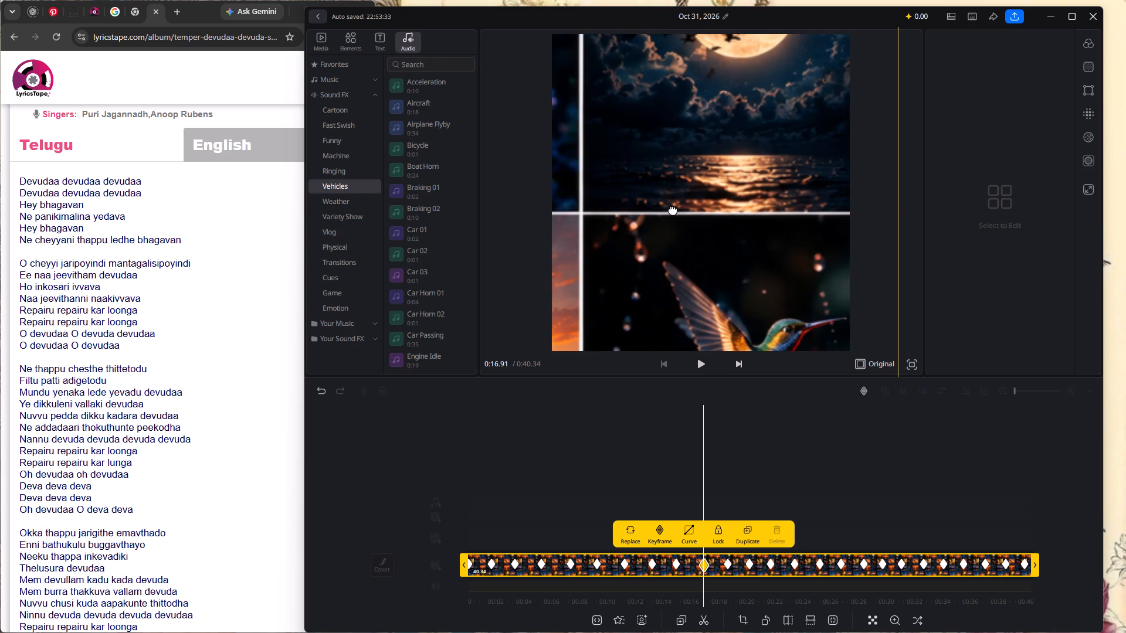
left_click(673, 209)
left_click_drag(673, 209, 533, 0)
left_click_drag(626, 139, 684, 158)
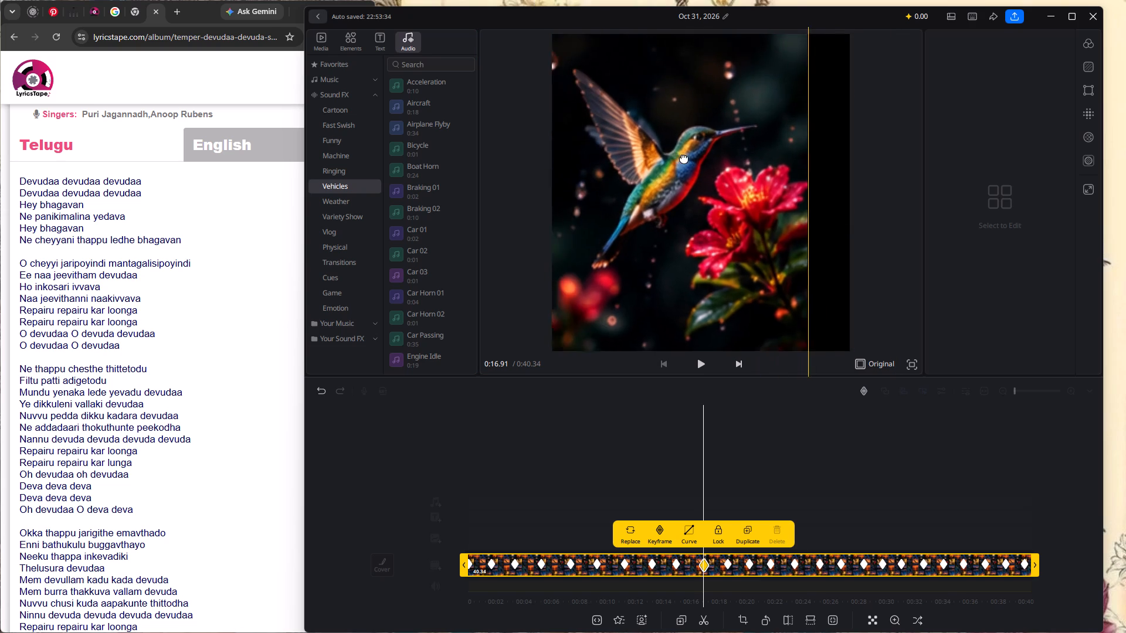
left_click_drag(684, 158, 732, 198)
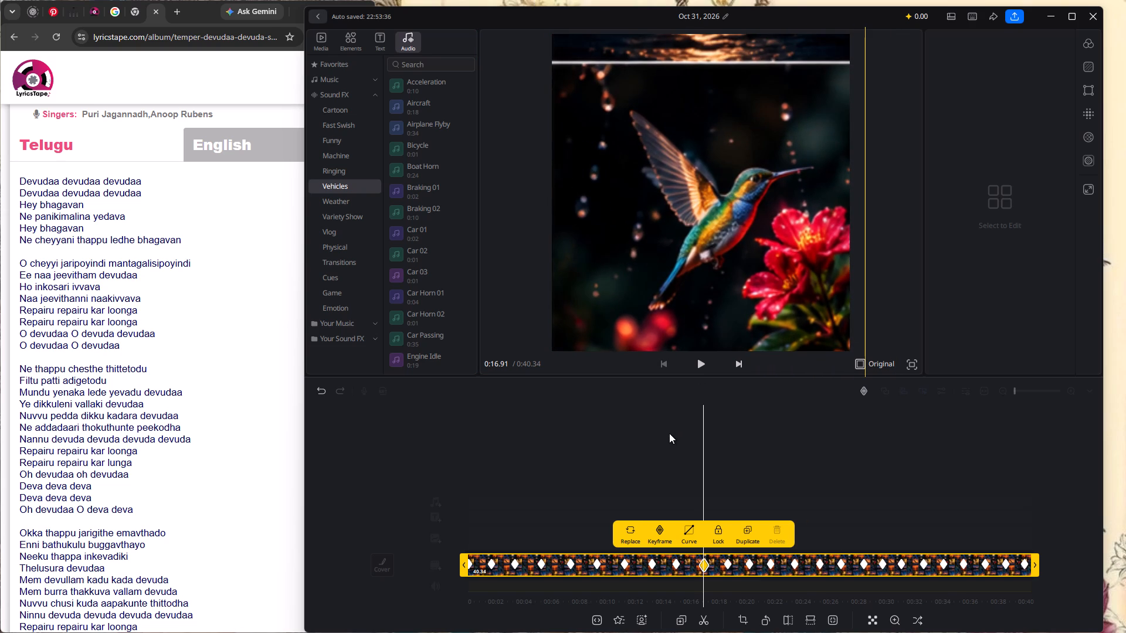
At 0:00.18, shrink and reposition the zoomed collage to bring all sixteen tiles of the four-by-four grid into the frame.
scroll(582, 472, "right", 15)
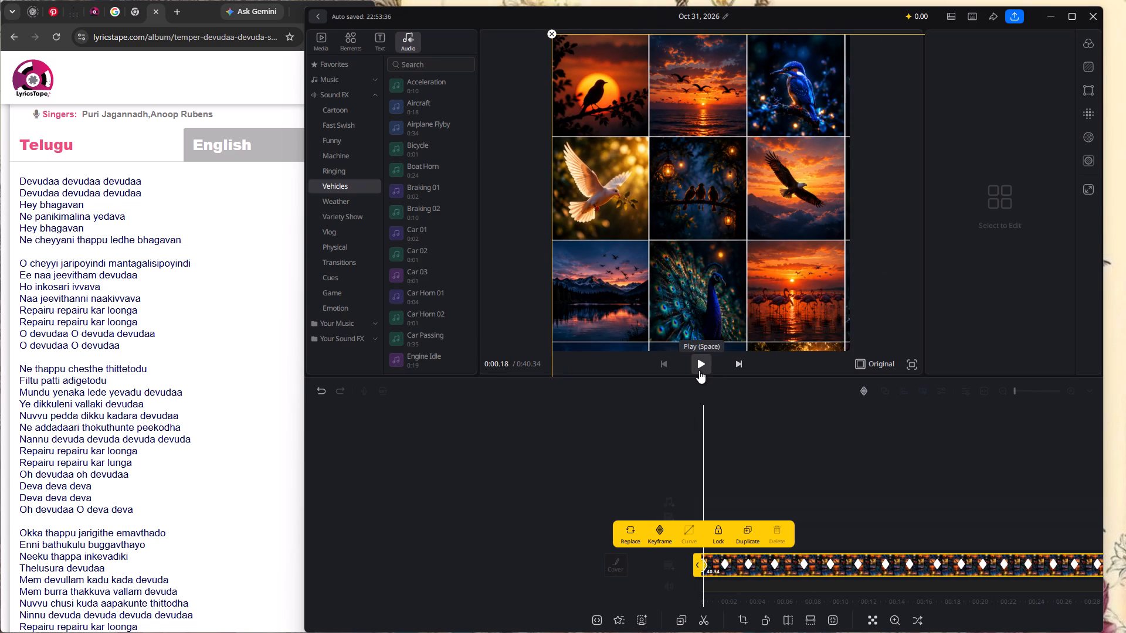
left_click_drag(691, 299, 693, 295)
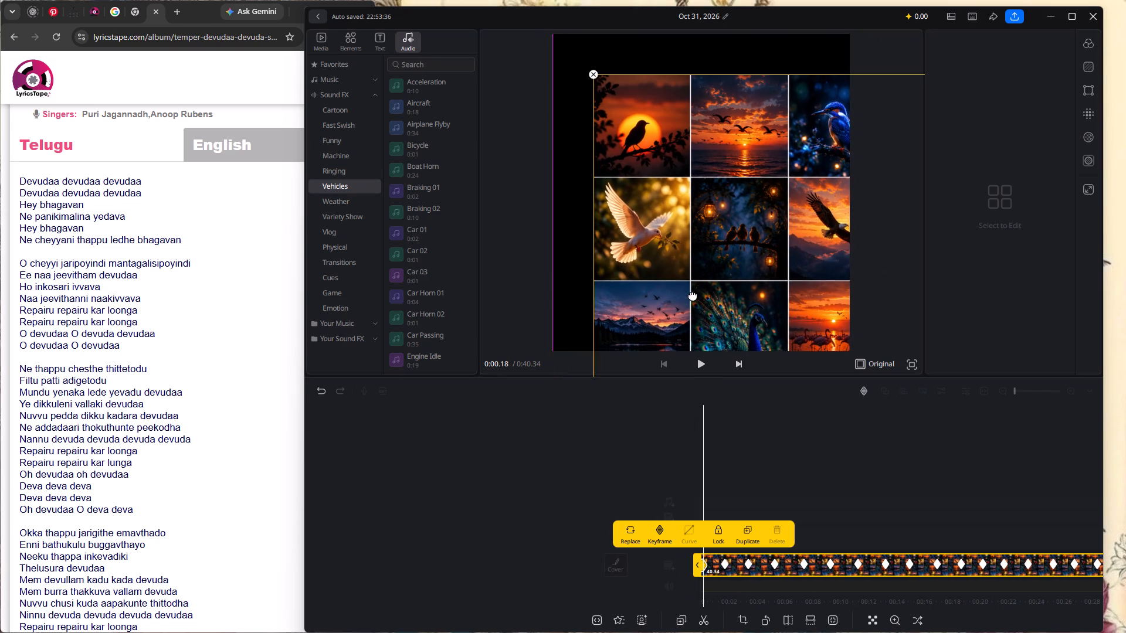
left_click_drag(693, 295, 561, 162)
left_click_drag(703, 275, 692, 183)
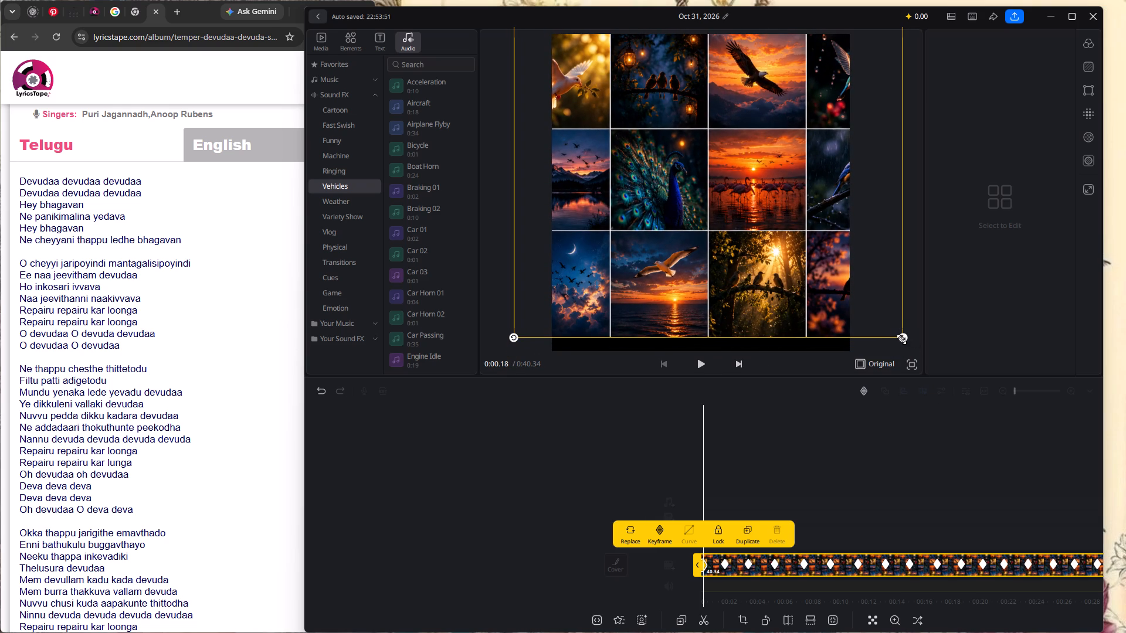
left_click_drag(902, 339, 779, 290)
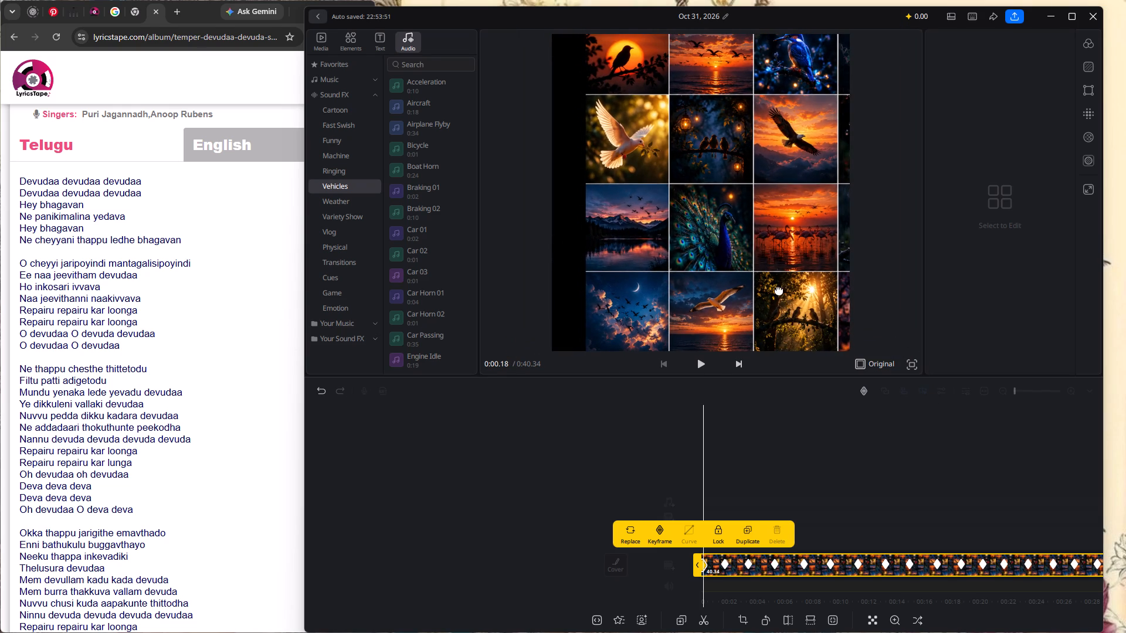
left_click_drag(779, 290, 689, 251)
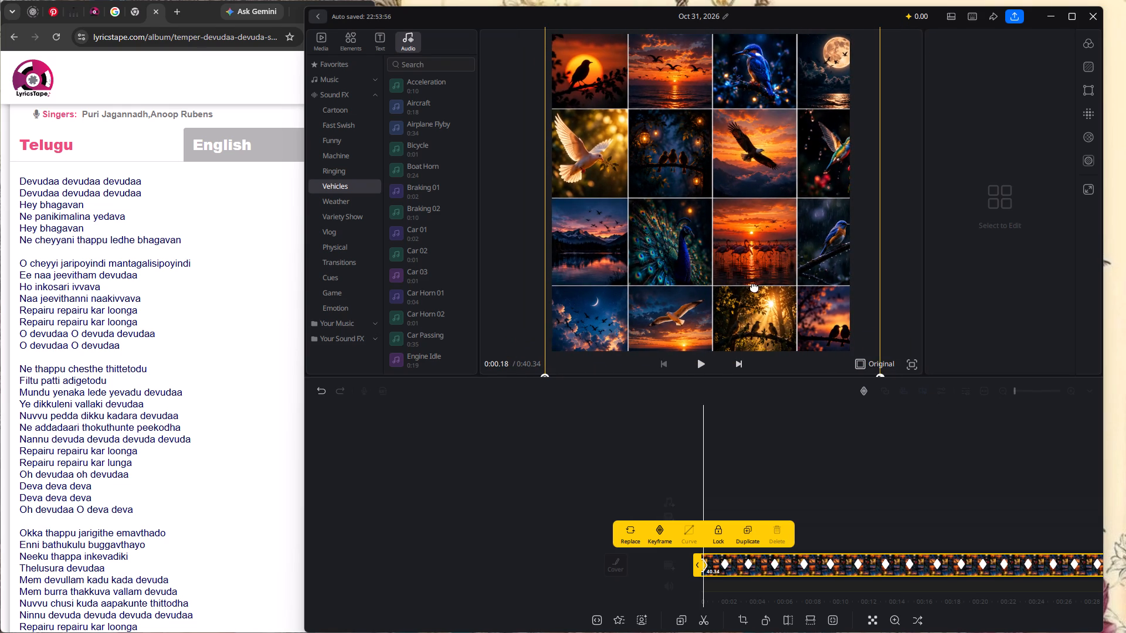
left_click_drag(845, 315, 825, 259)
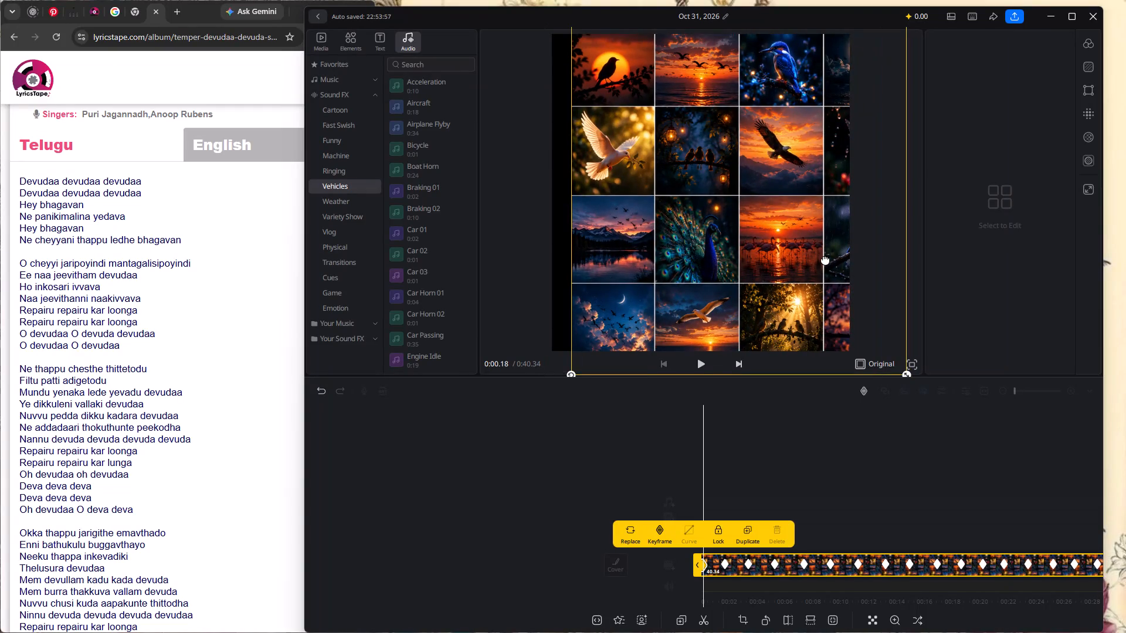
left_click_drag(825, 259, 822, 244)
left_click_drag(900, 358, 893, 352)
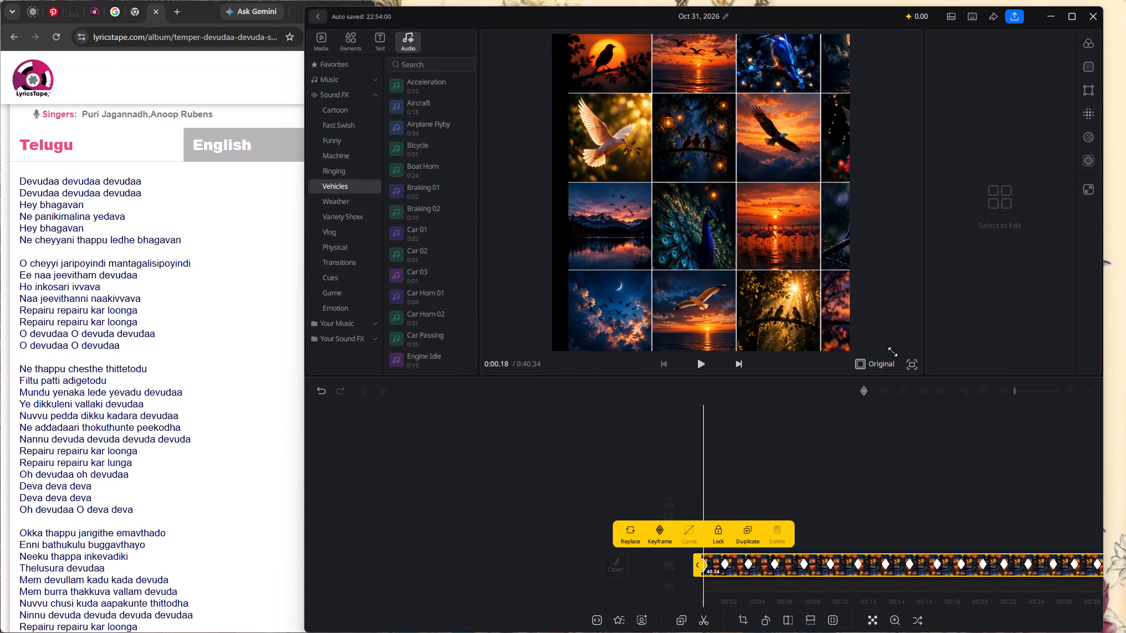
left_click_drag(893, 352, 801, 296)
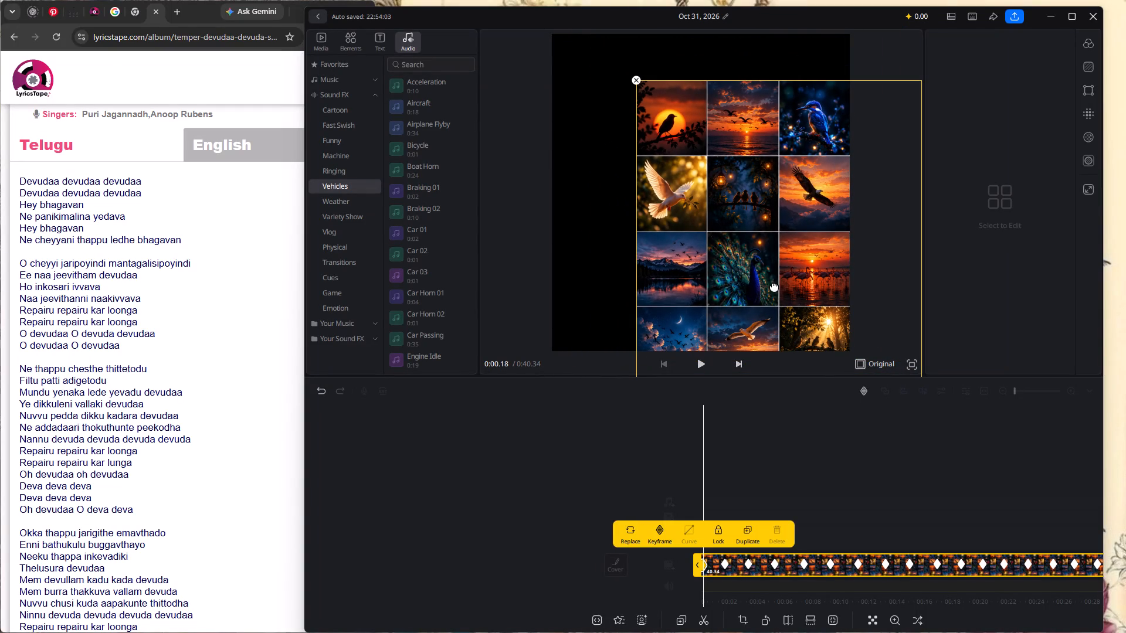
left_click_drag(739, 266, 599, 176)
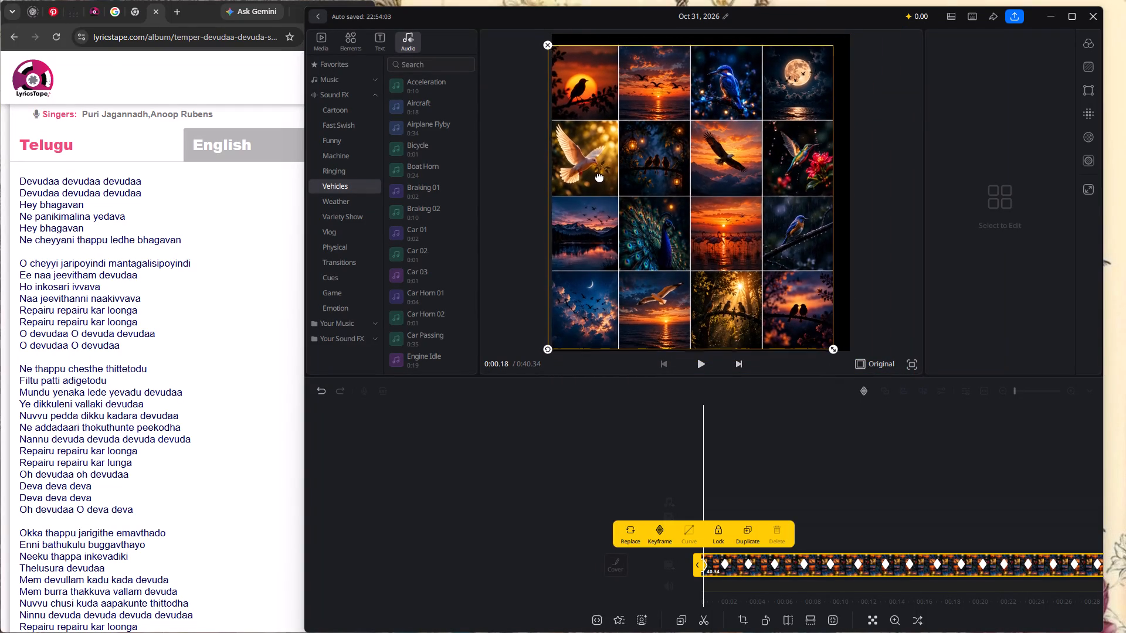
left_click_drag(599, 176, 608, 156)
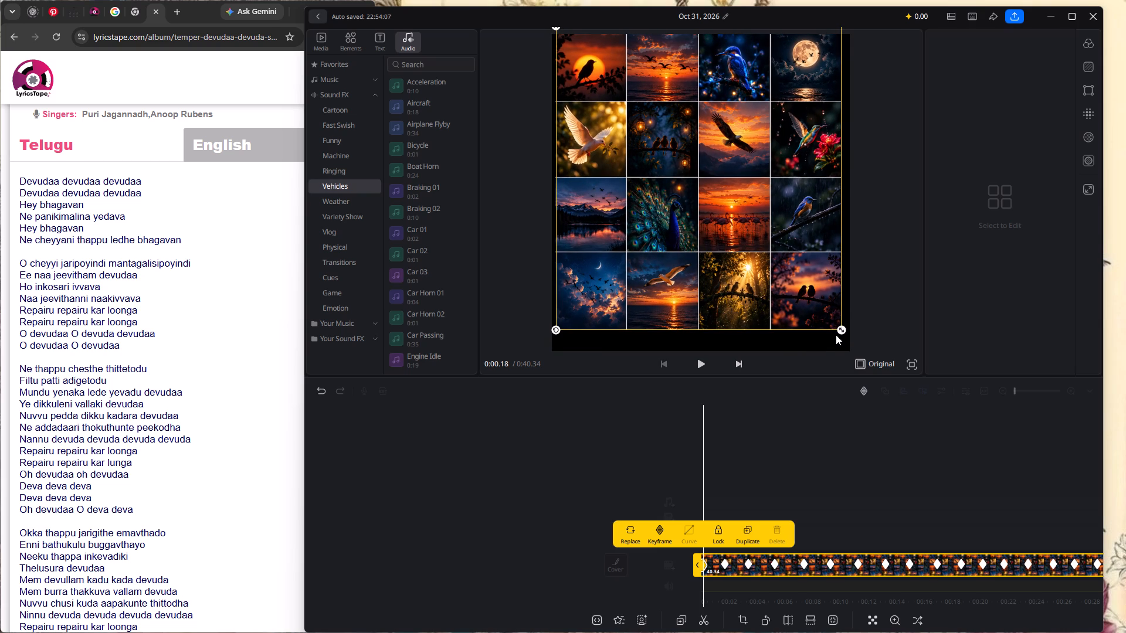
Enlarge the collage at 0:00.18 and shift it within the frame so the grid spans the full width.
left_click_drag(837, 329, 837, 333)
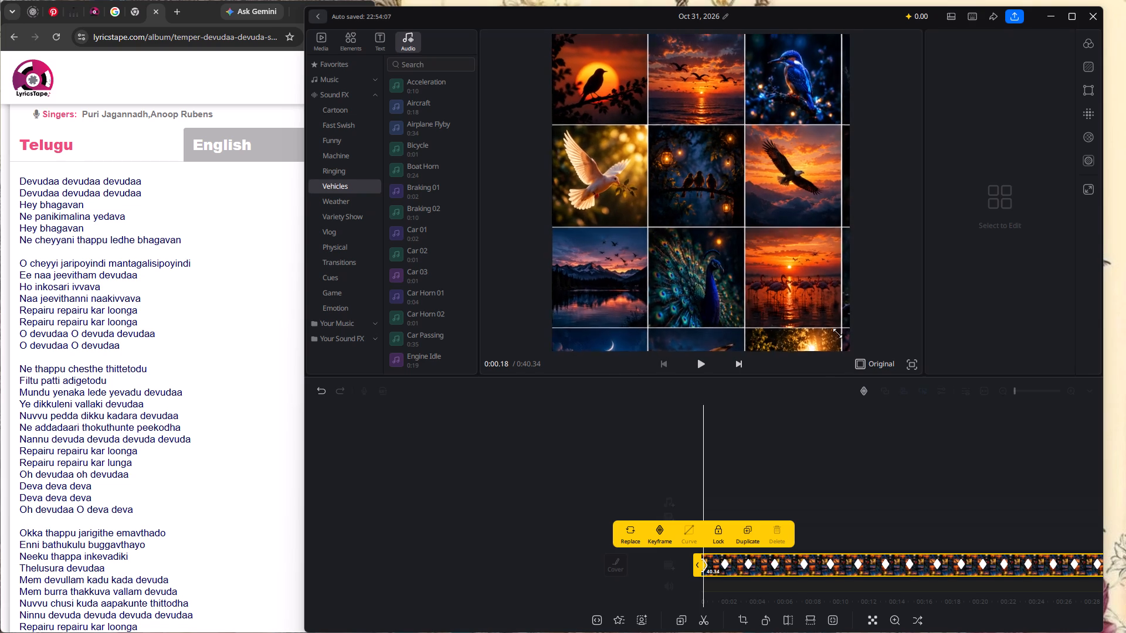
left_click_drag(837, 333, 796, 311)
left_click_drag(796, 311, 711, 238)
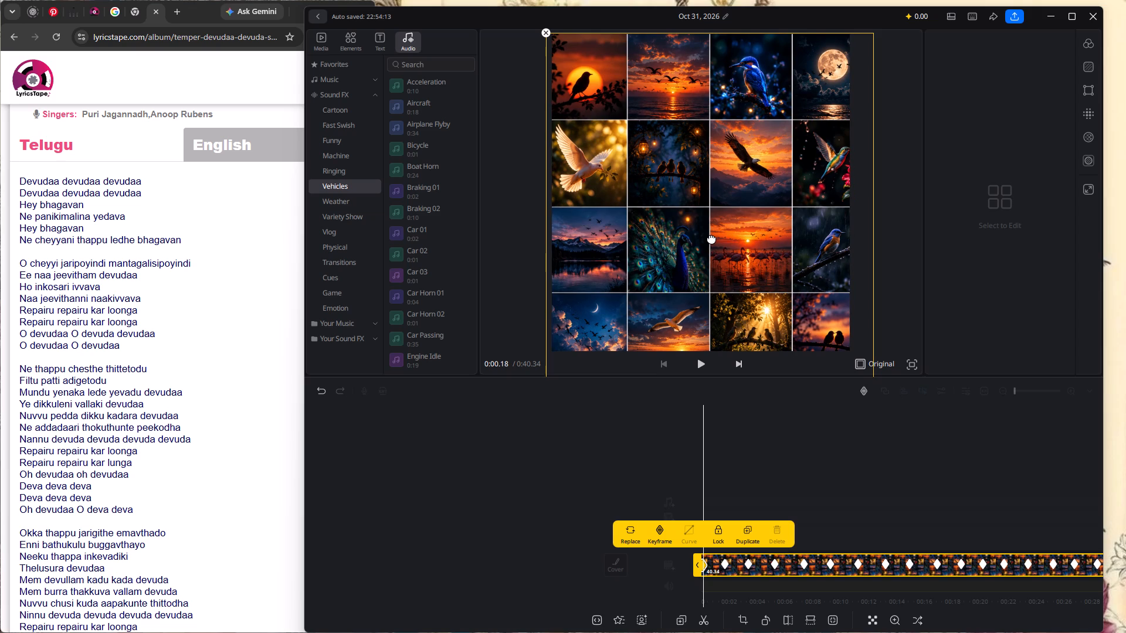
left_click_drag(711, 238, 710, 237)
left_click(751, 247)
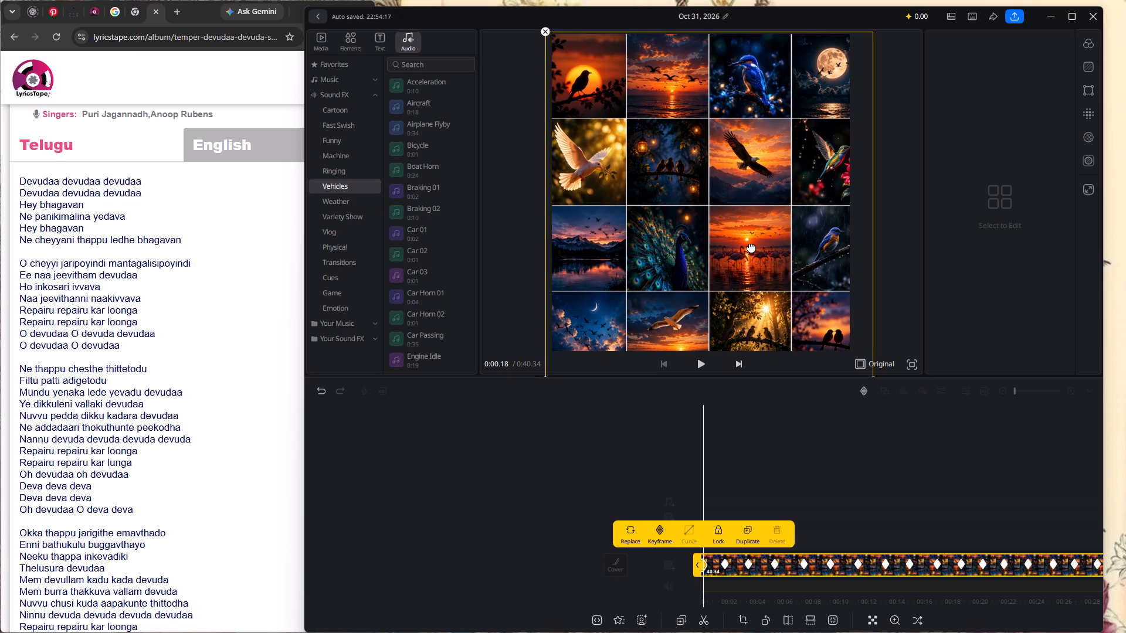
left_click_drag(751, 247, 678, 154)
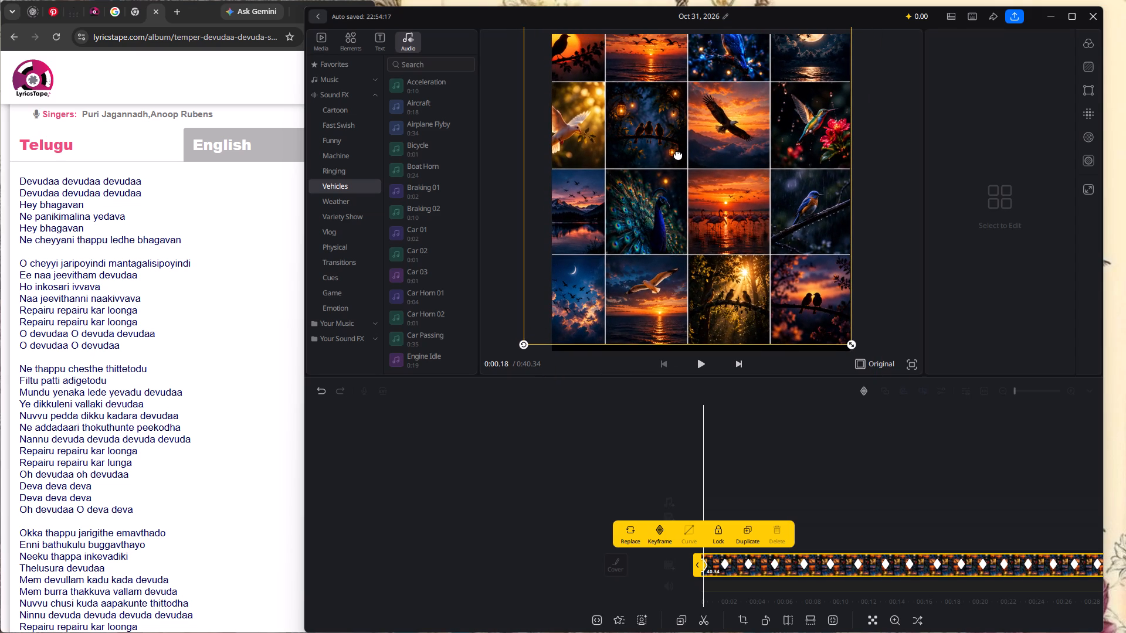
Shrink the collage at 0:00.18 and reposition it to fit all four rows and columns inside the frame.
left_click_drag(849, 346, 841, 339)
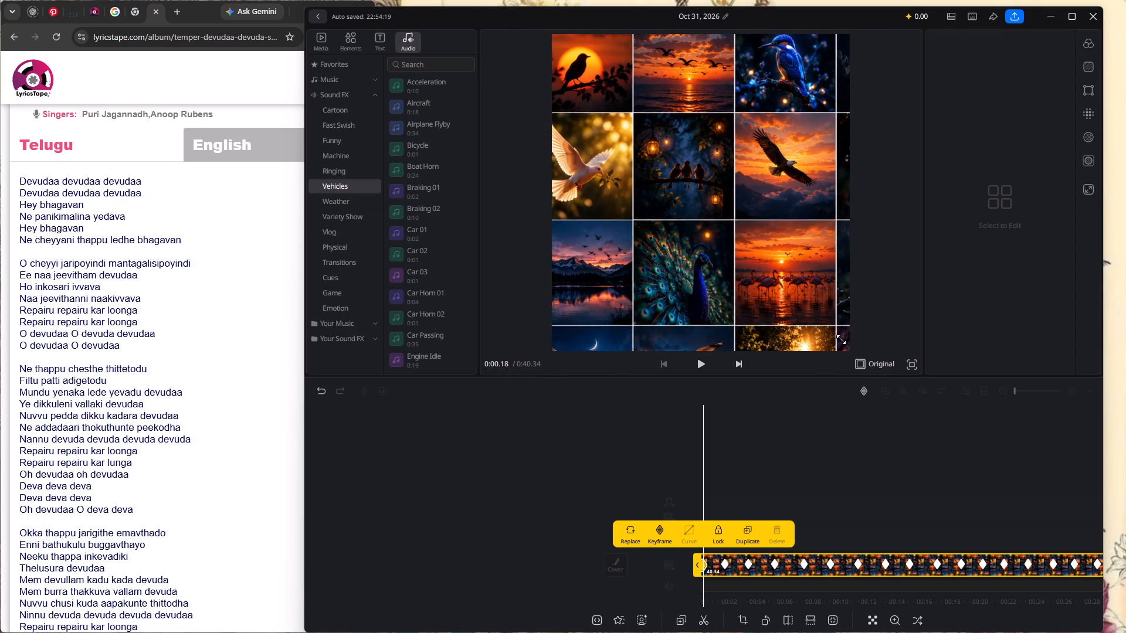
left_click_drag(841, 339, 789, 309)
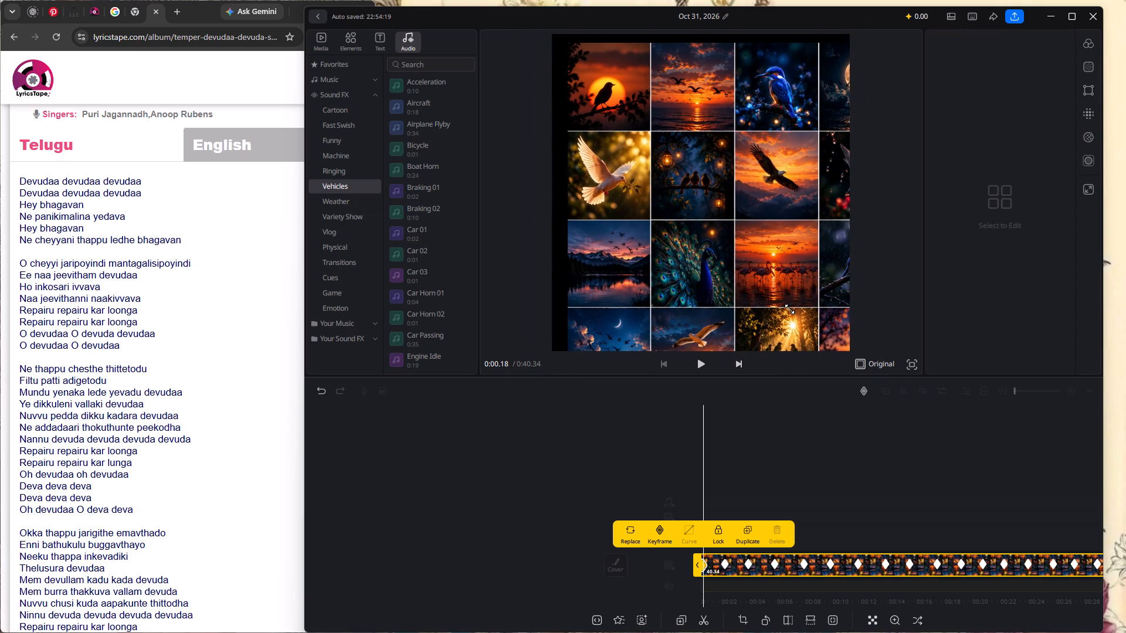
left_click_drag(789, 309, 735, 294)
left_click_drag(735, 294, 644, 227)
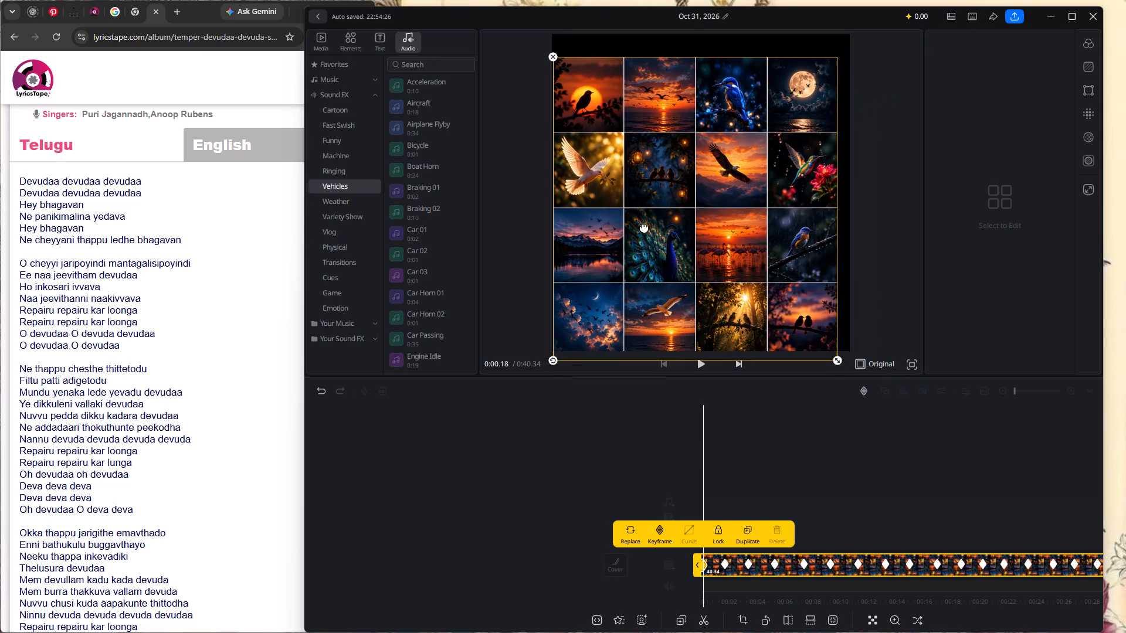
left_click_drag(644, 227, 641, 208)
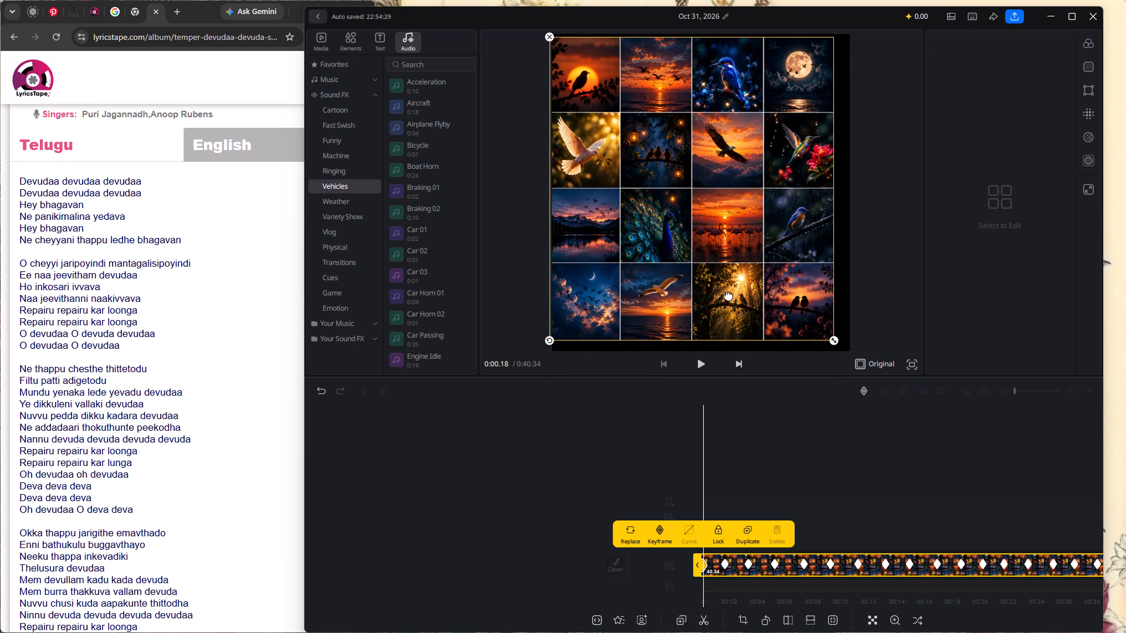
Slightly enlarge the collage at 0:00.18 and align its top-left corner with the frame so the four-by-four grid fills it.
left_click_drag(838, 341, 844, 345)
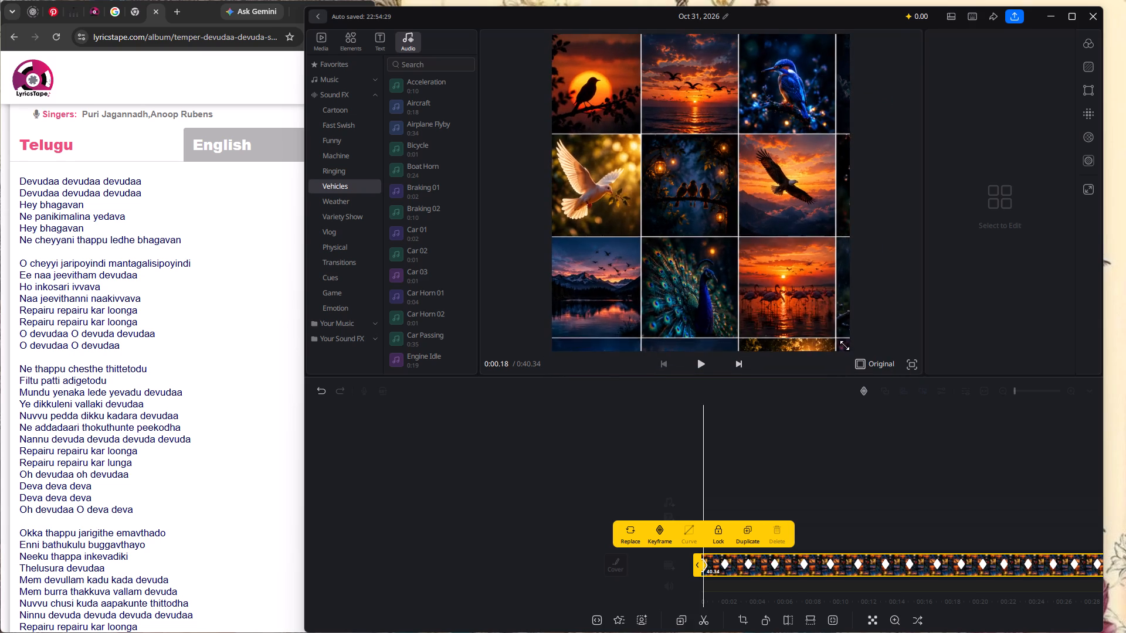
left_click_drag(844, 345, 801, 308)
left_click_drag(784, 294, 699, 210)
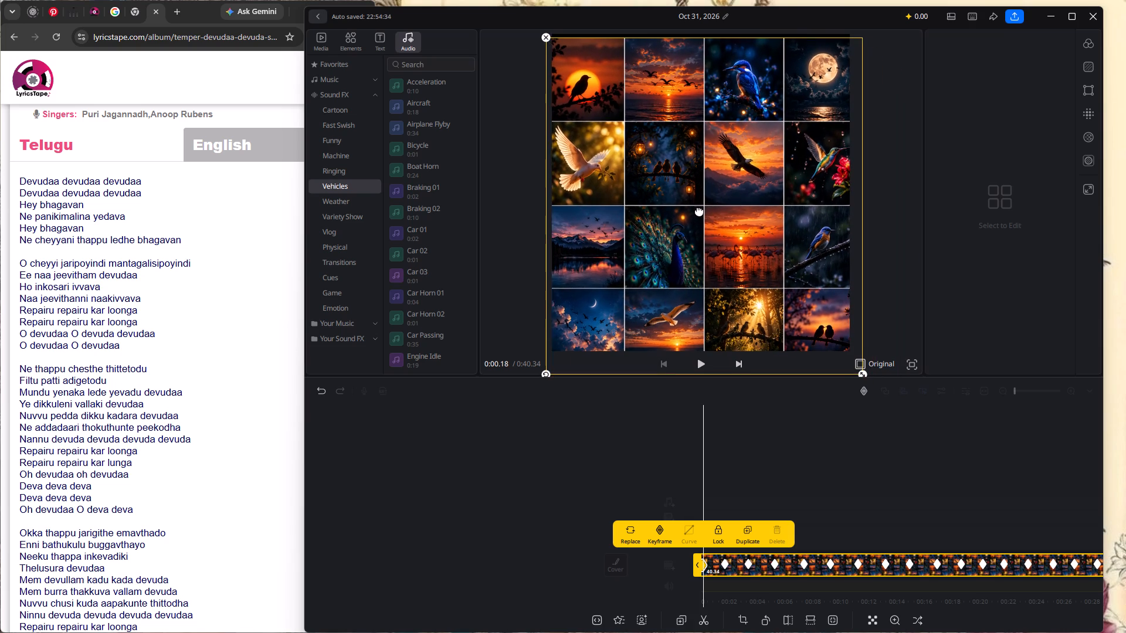
left_click_drag(699, 210, 697, 204)
Scrub the collage clip from 0:00.18 to about 0:16 and back to 0:14.98 to review the keyframed zooms.
scroll(804, 478, "left", 2)
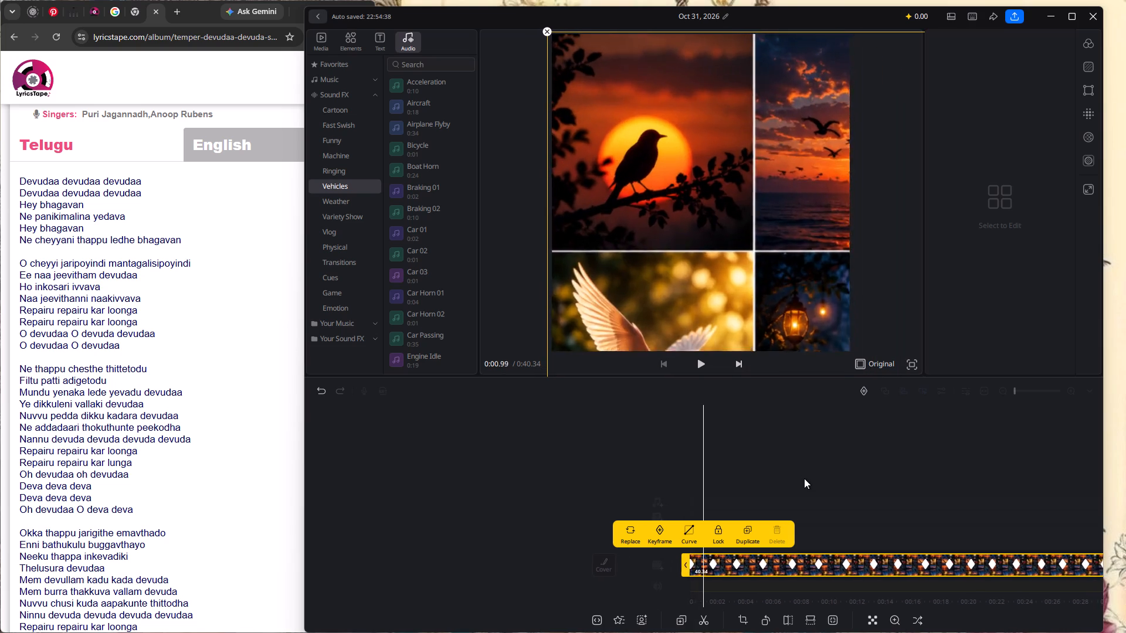
scroll(804, 478, "left", 6)
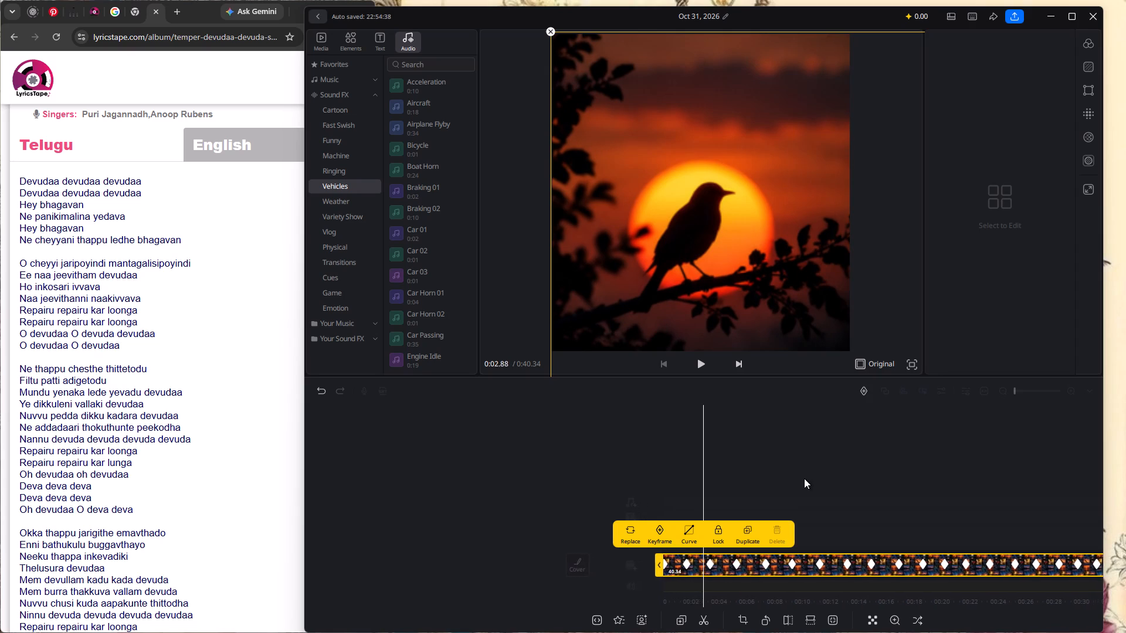
scroll(804, 478, "left", 8)
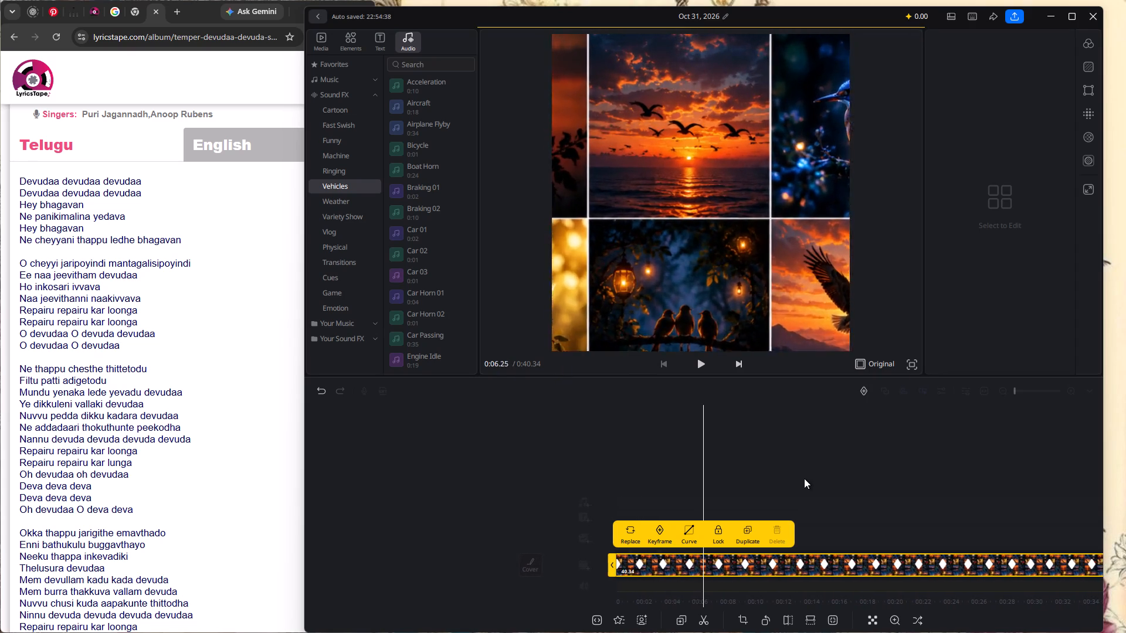
scroll(804, 478, "left", 8)
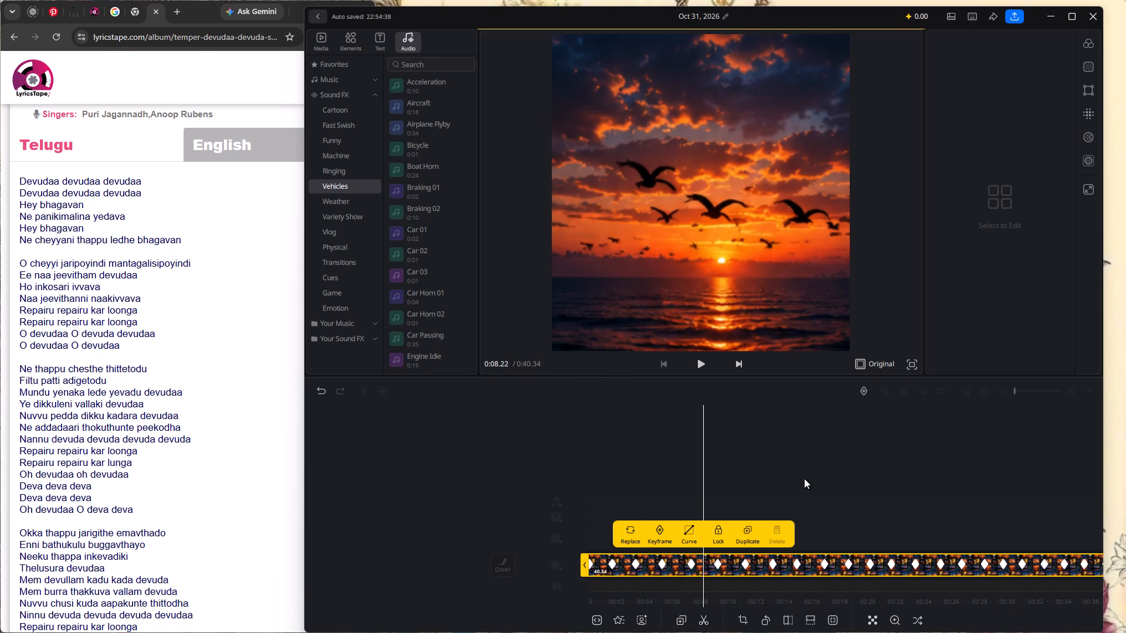
scroll(804, 478, "left", 8)
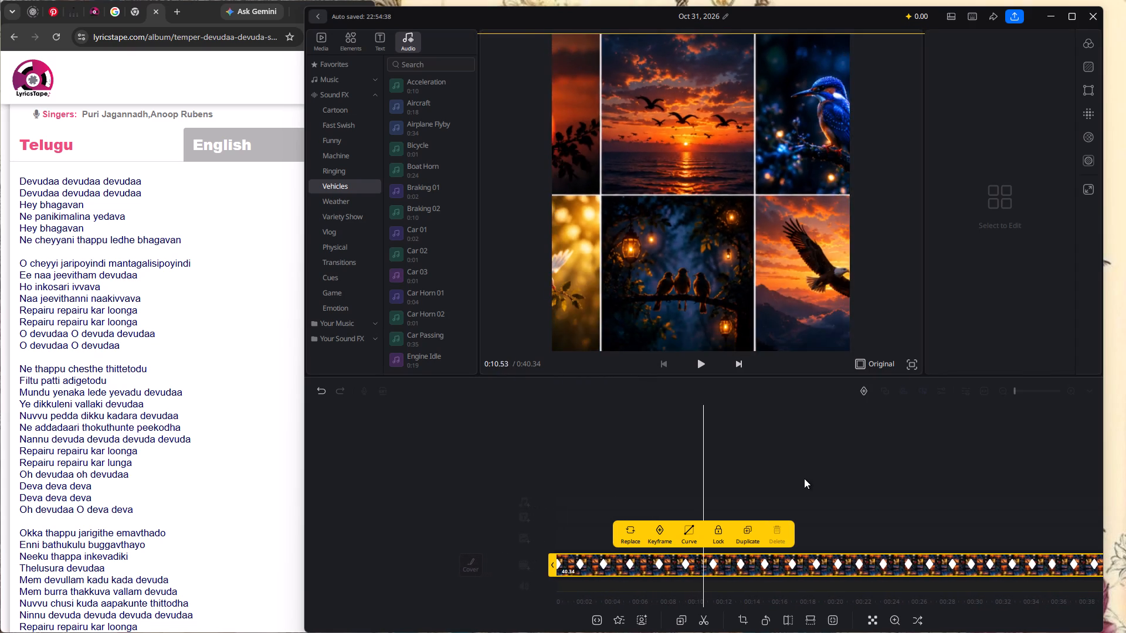
scroll(804, 478, "left", 7)
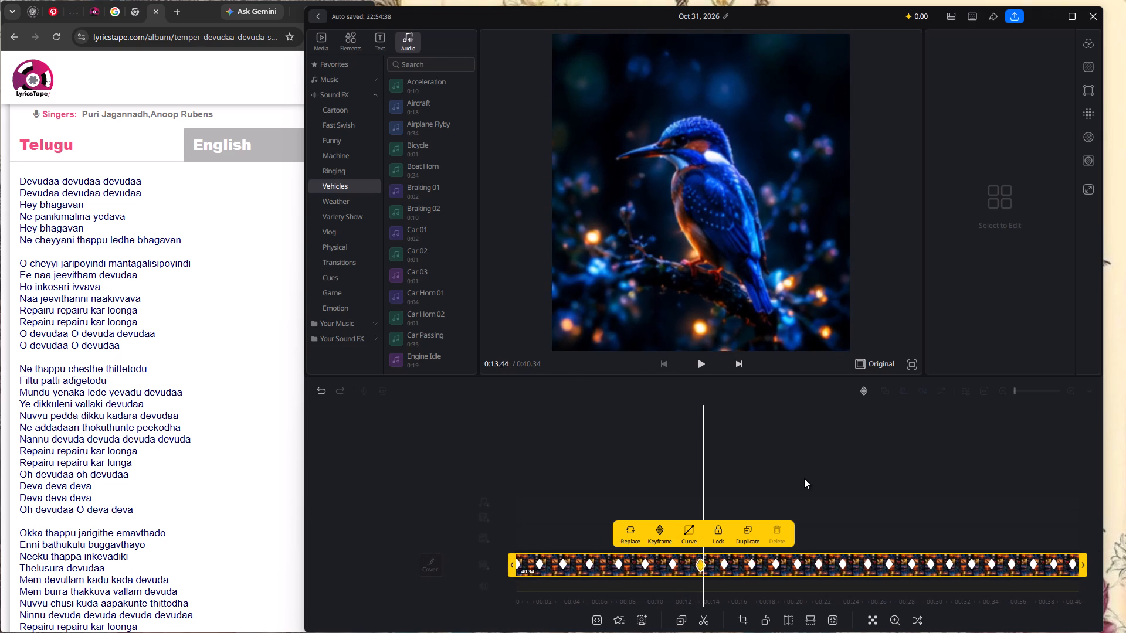
scroll(804, 478, "left", 2)
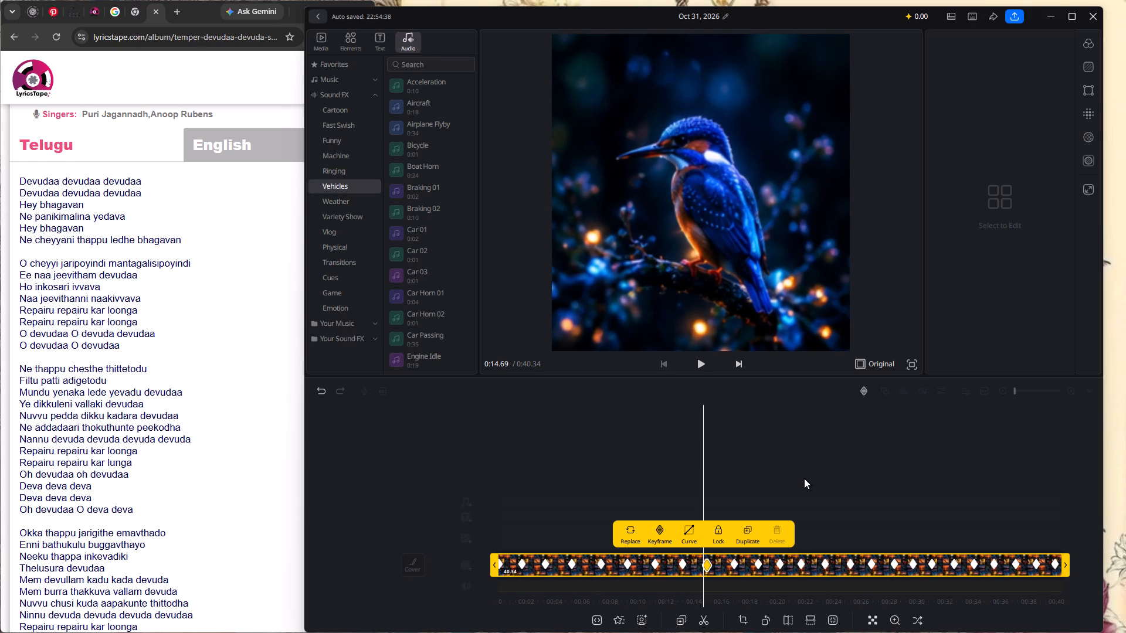
scroll(804, 478, "left", 4)
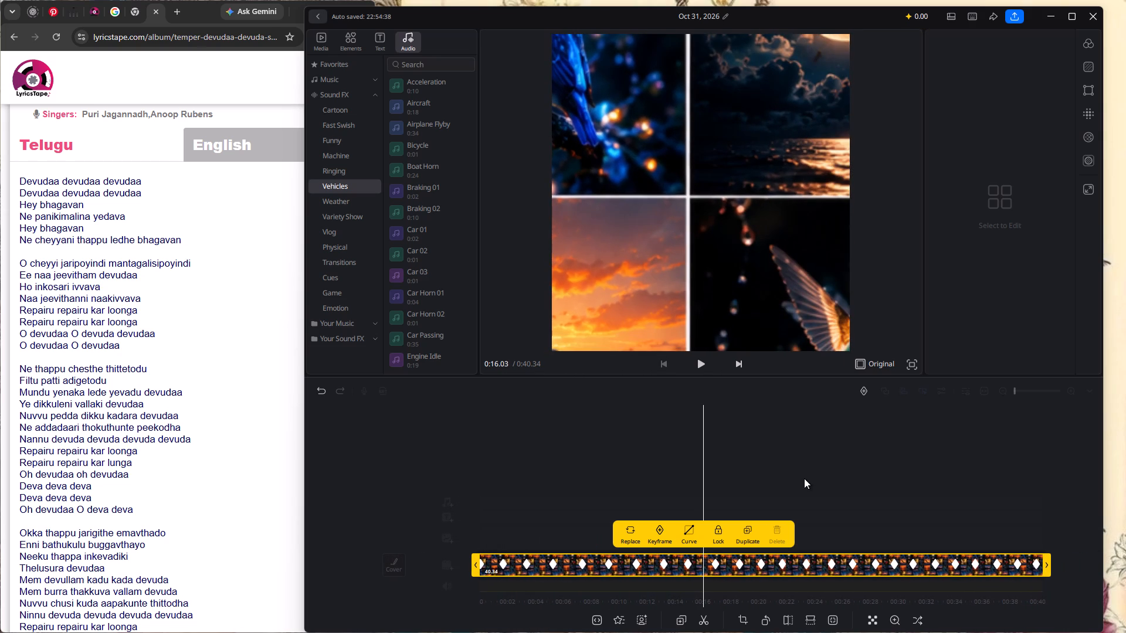
scroll(804, 478, "right", 2)
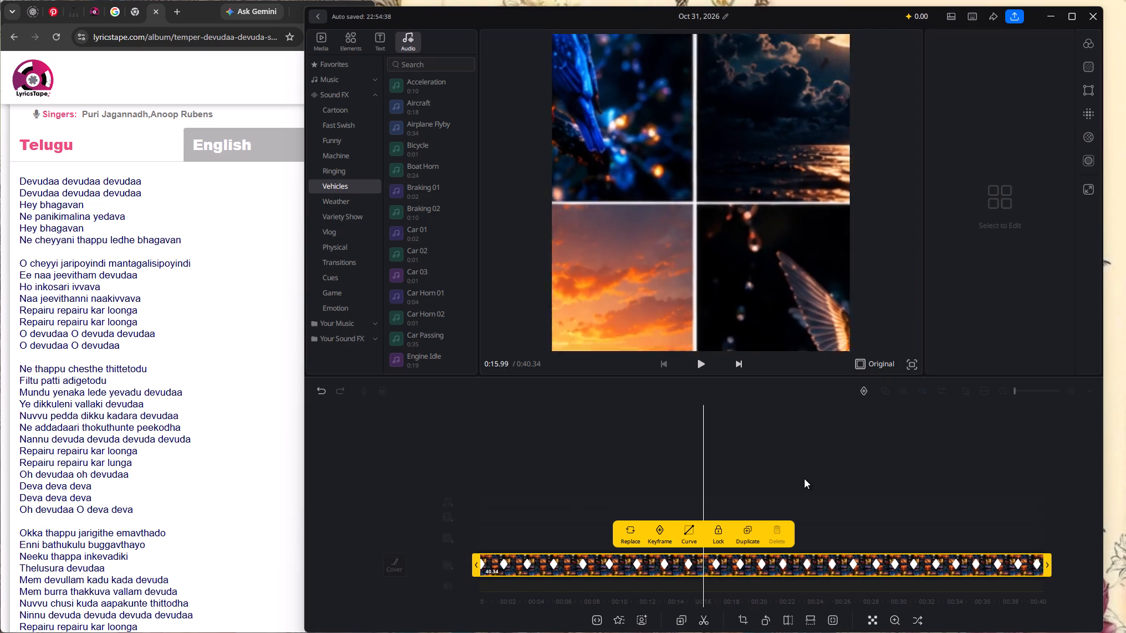
scroll(804, 478, "right", 1)
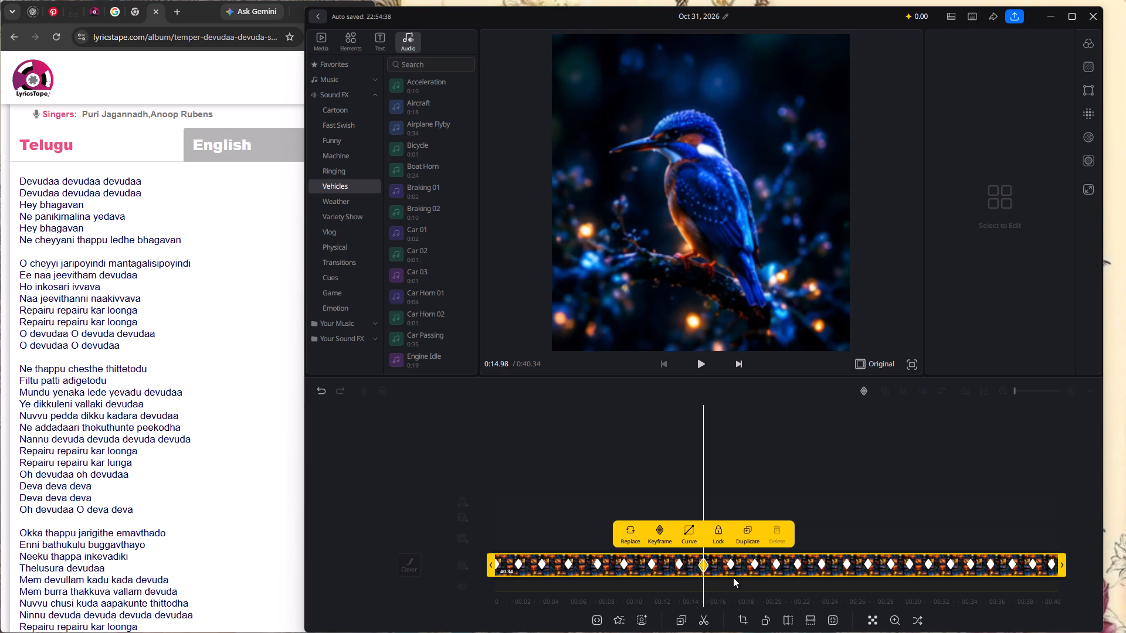
At the 0:13.18 keyframe, move the zoomed collage from the kingfisher tile to the full moon with flying birds tile.
left_click(678, 565)
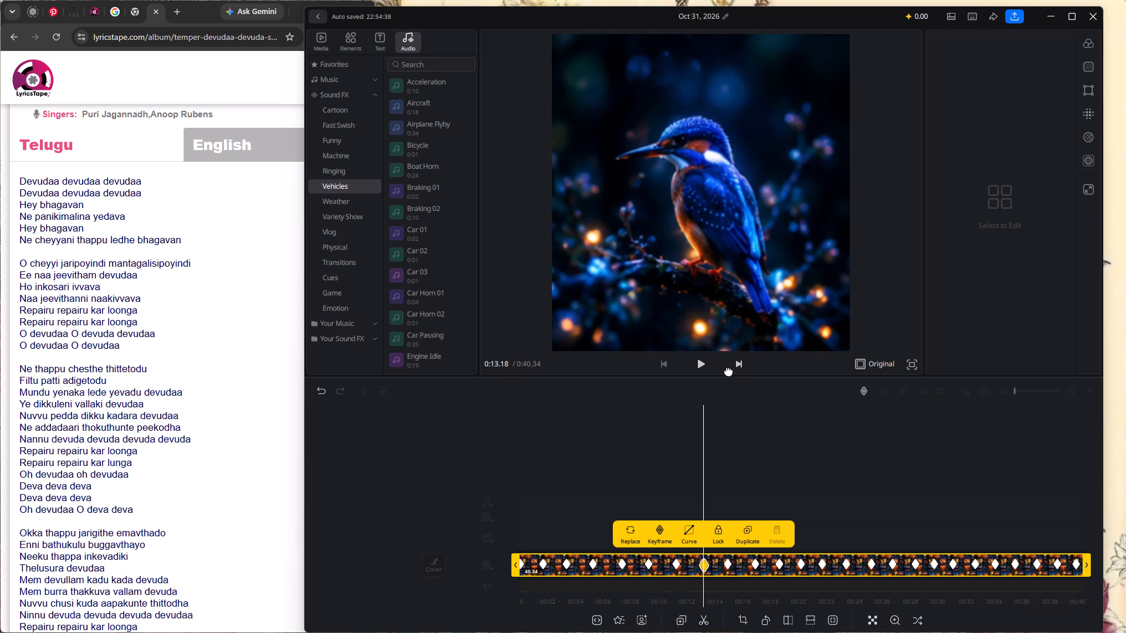
left_click_drag(753, 299, 555, 317)
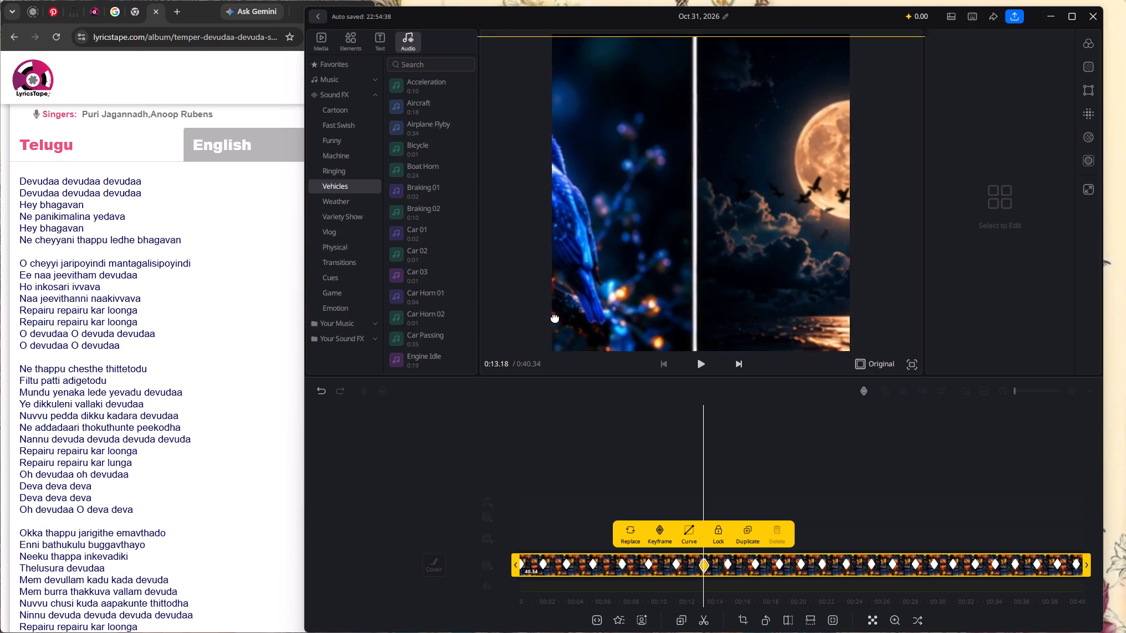
left_click_drag(555, 317, 488, 331)
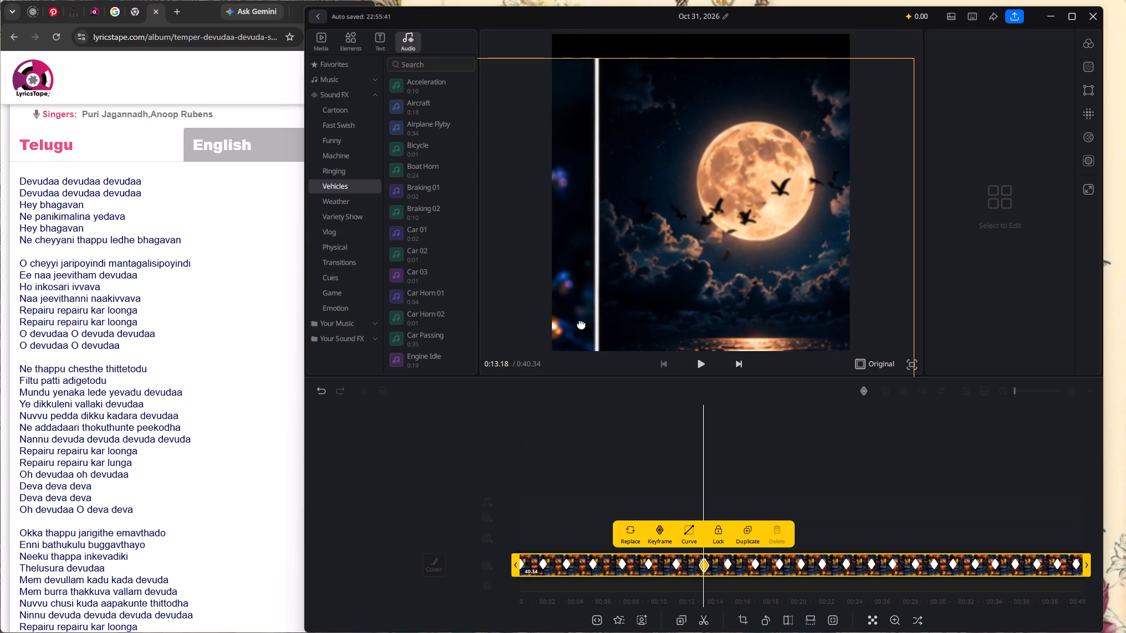
left_click_drag(642, 318, 576, 283)
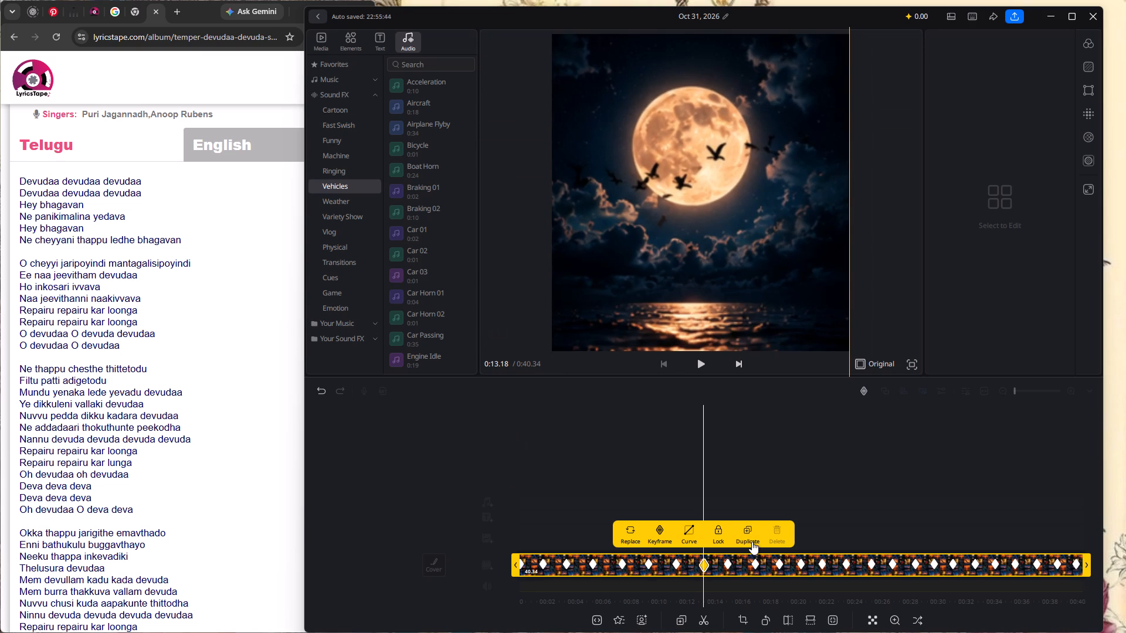
At the 0:16.91 keyframe, move the zoomed collage from the hummingbird tile to the bottom-right tile with two birds at sunset.
left_click(754, 564)
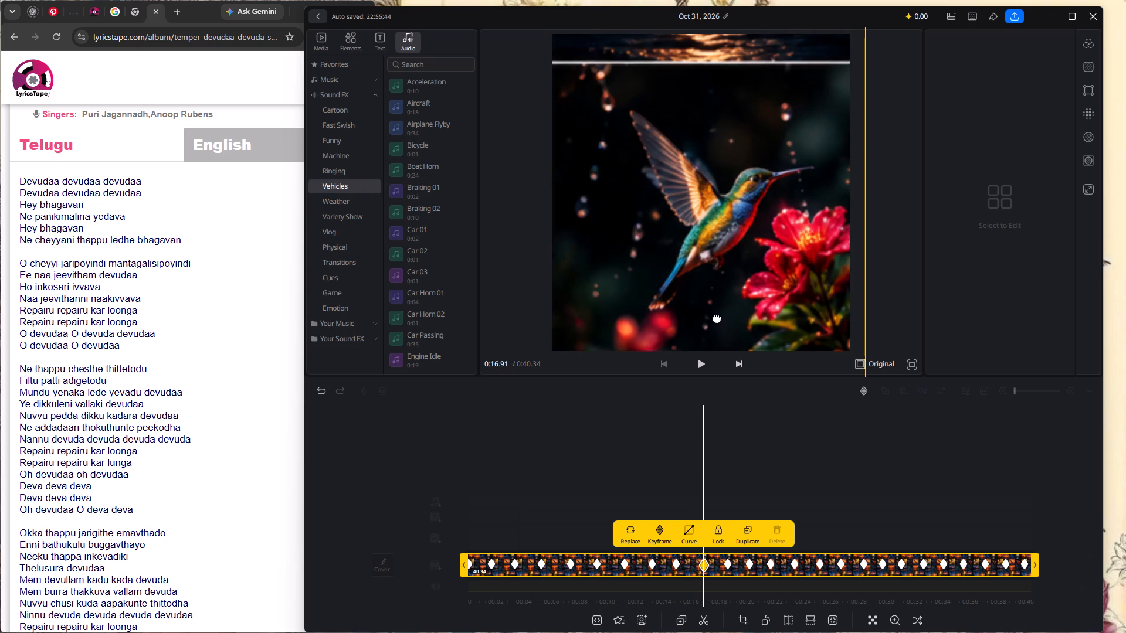
left_click_drag(806, 324, 709, 52)
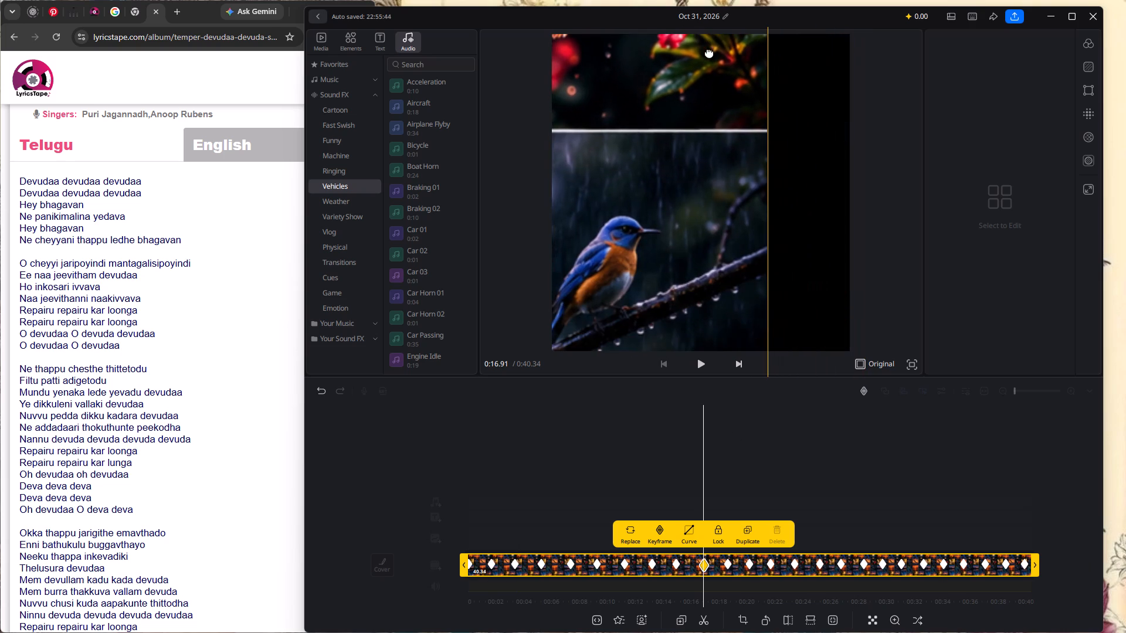
left_click_drag(709, 196, 762, 50)
left_click_drag(768, 178, 737, 0)
left_click_drag(738, 155, 734, 1)
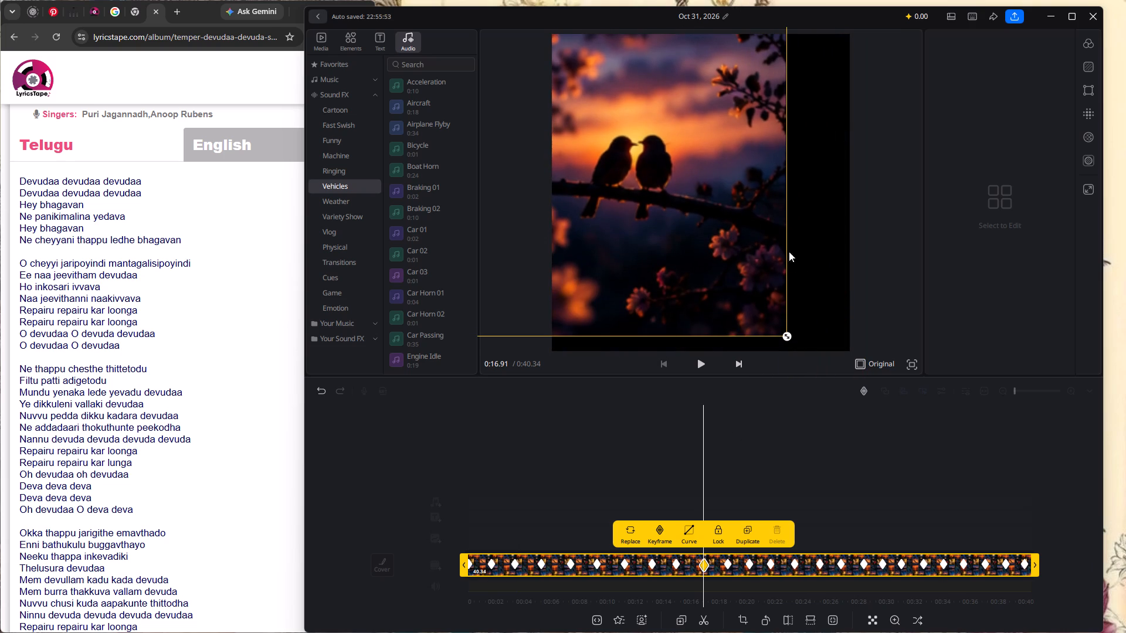
Shrink the collage at 0:16.91 in stages and reposition it until all four columns roughly span the frame.
left_click_drag(790, 341, 693, 236)
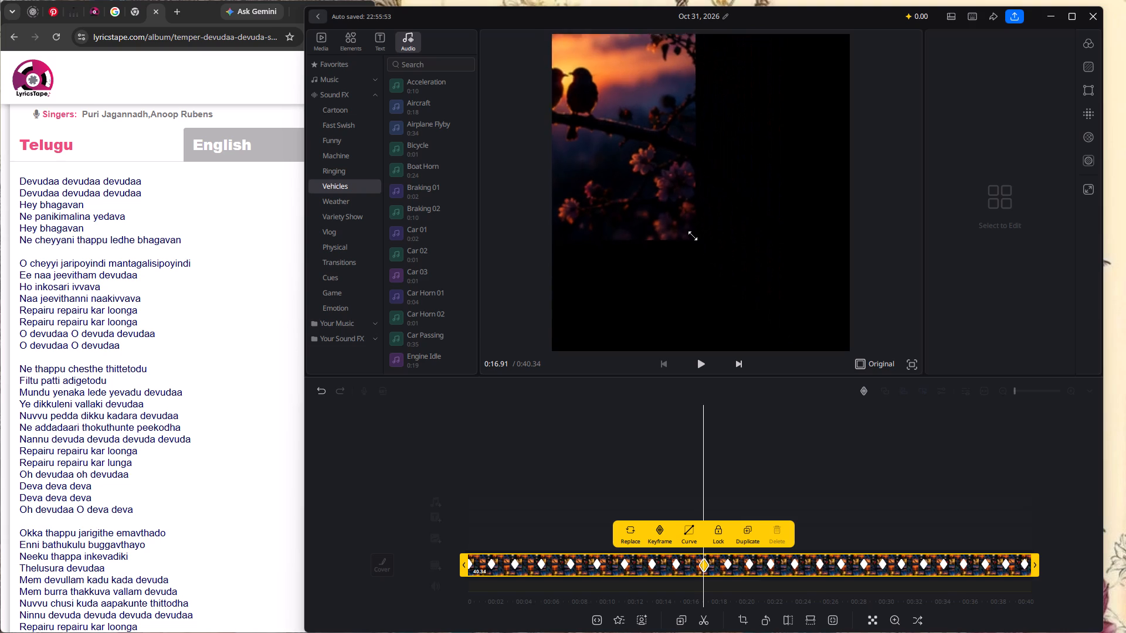
left_click_drag(693, 236, 658, 190)
left_click_drag(626, 154, 854, 306)
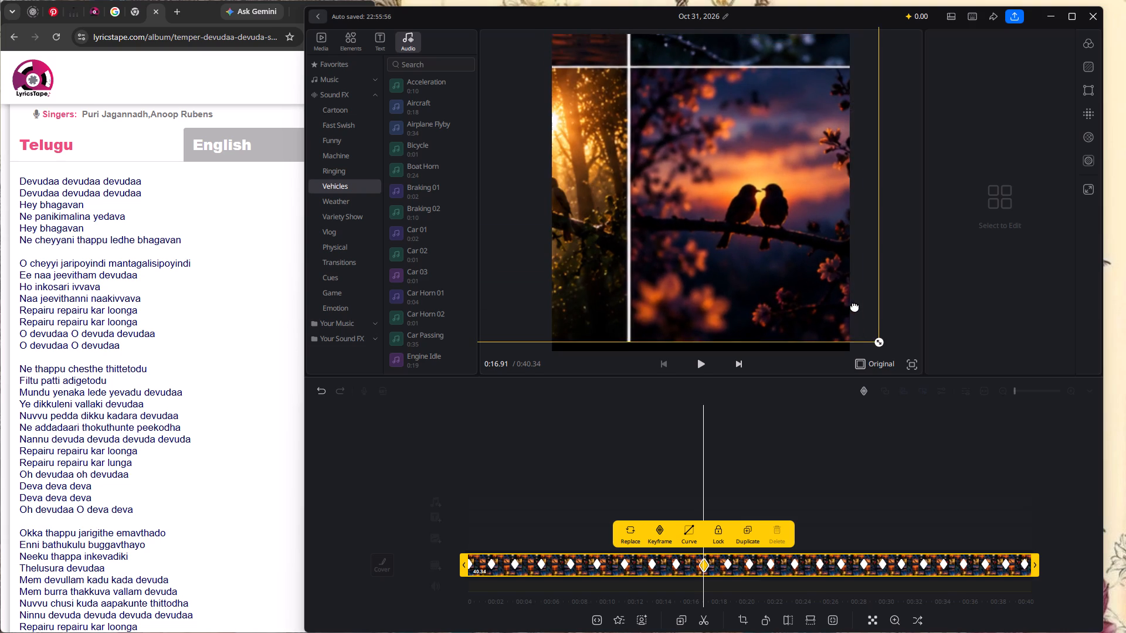
left_click_drag(854, 306, 856, 307)
left_click_drag(879, 342, 721, 249)
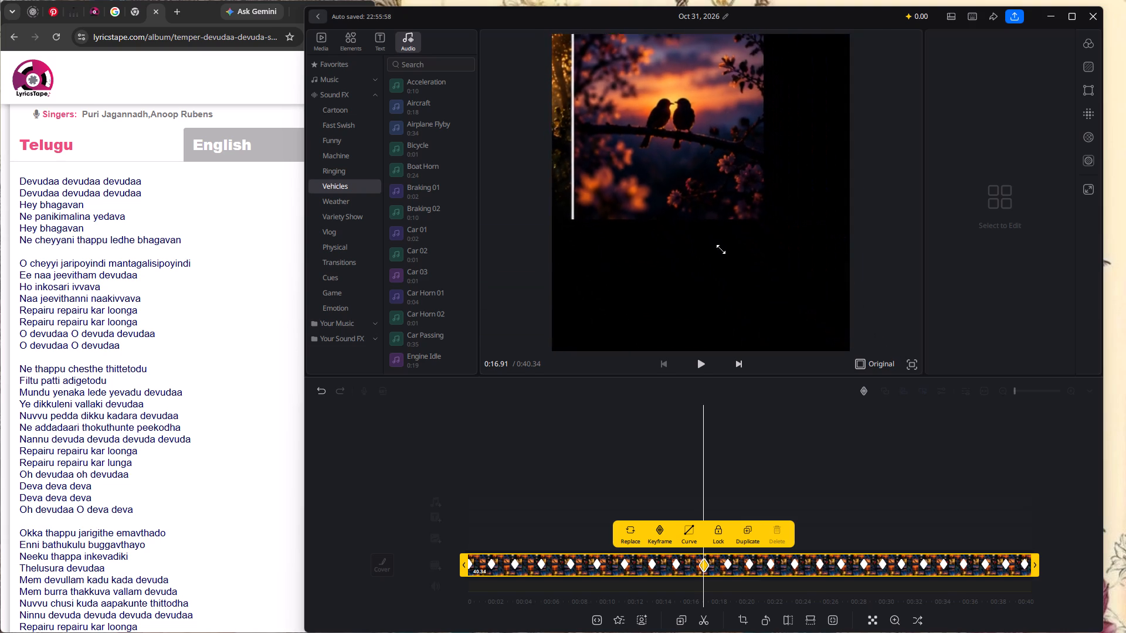
left_click_drag(721, 249, 646, 175)
left_click_drag(631, 94, 809, 270)
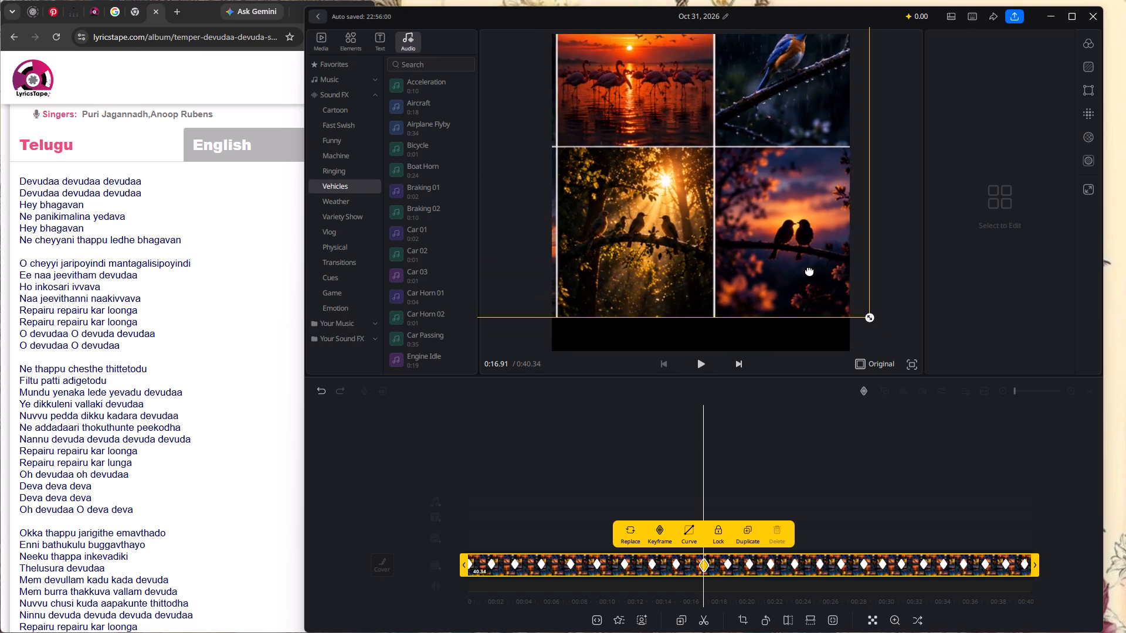
left_click_drag(809, 270, 820, 298)
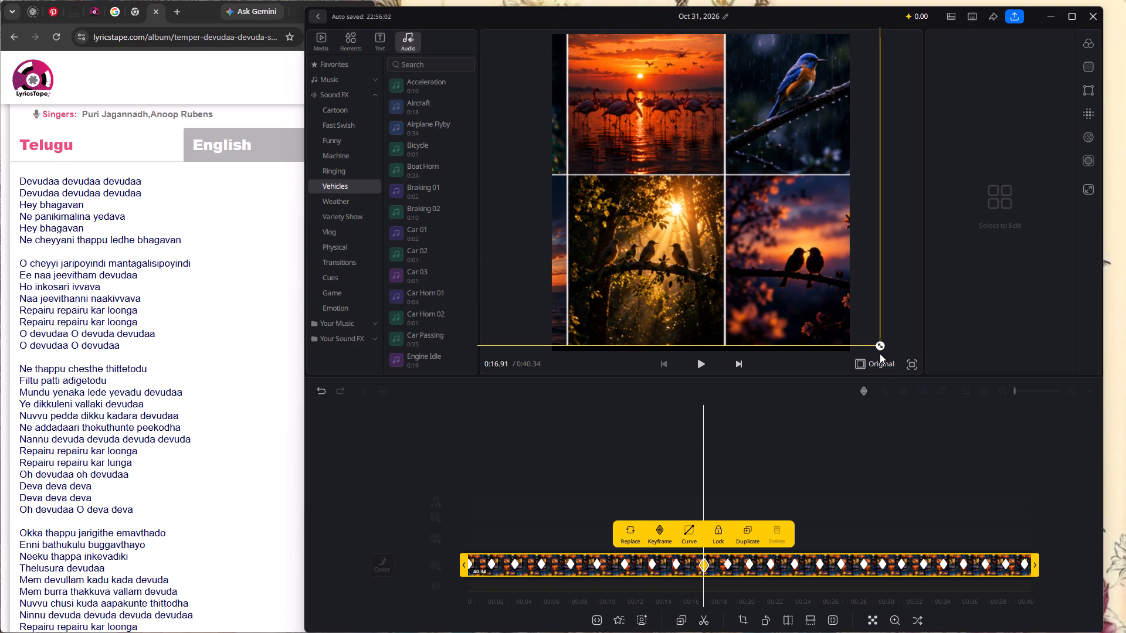
left_click_drag(877, 345, 638, 231)
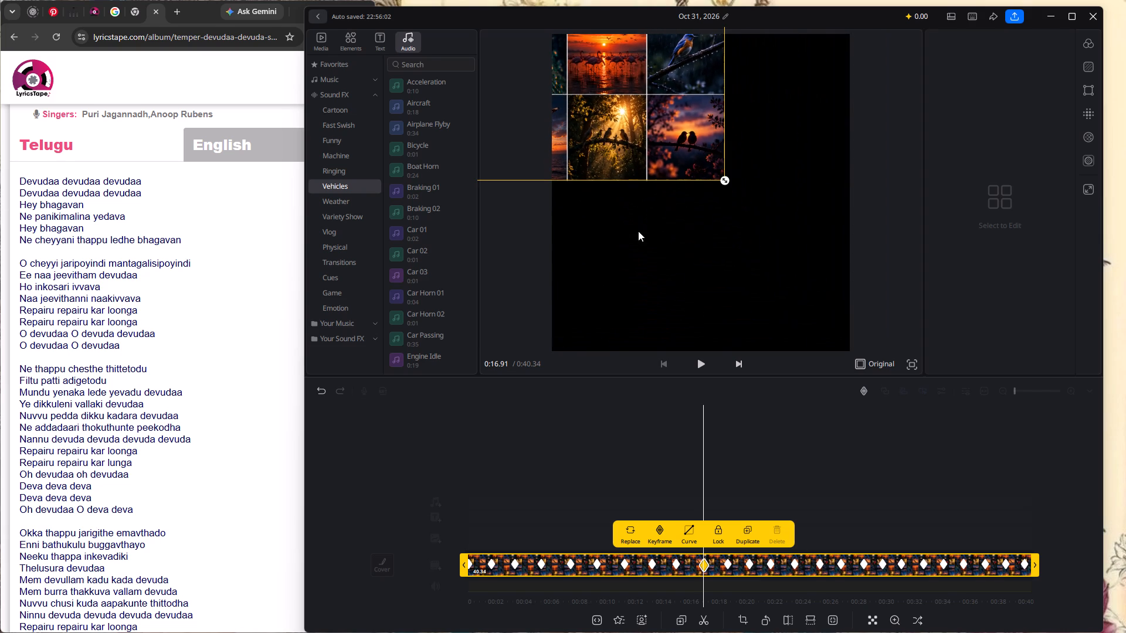
left_click_drag(644, 144, 779, 304)
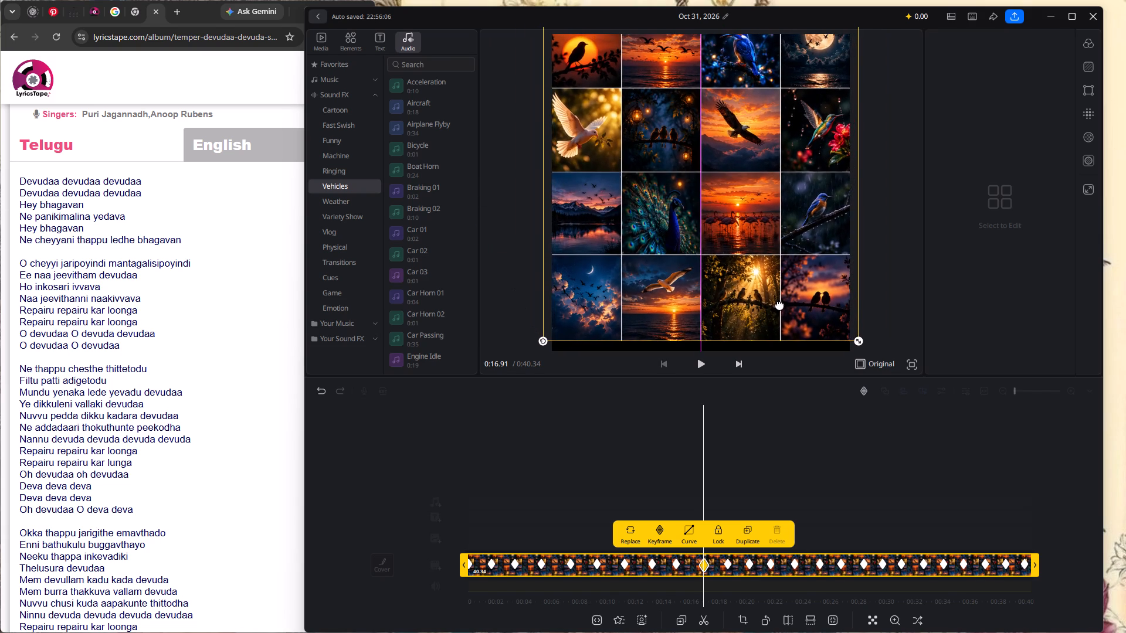
left_click_drag(779, 304, 780, 304)
Slightly reduce the collage at 0:16.91 and center it so the complete four-by-four grid fits inside the frame.
left_click_drag(860, 337, 835, 333)
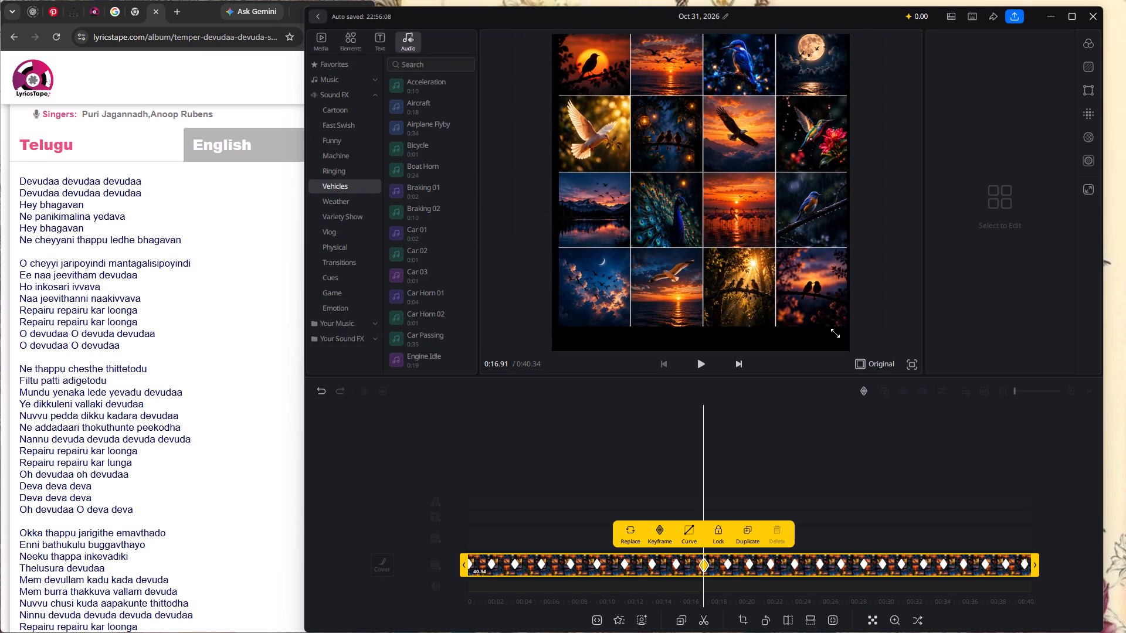
left_click_drag(835, 333, 836, 337)
left_click_drag(836, 337, 825, 315)
left_click_drag(825, 315, 823, 334)
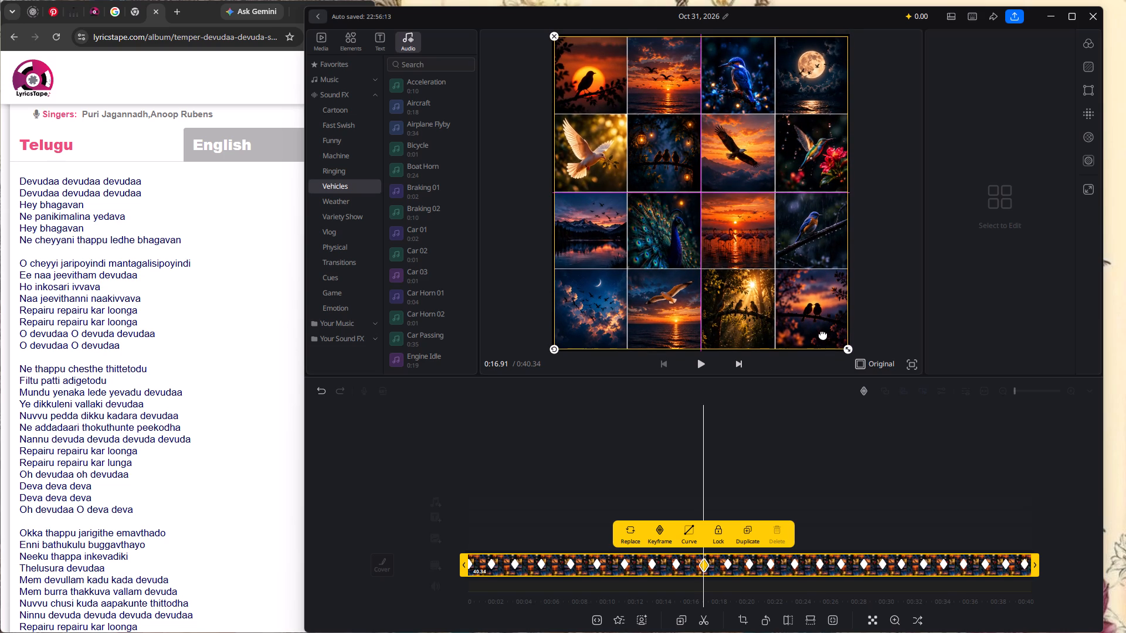
left_click_drag(823, 334, 823, 334)
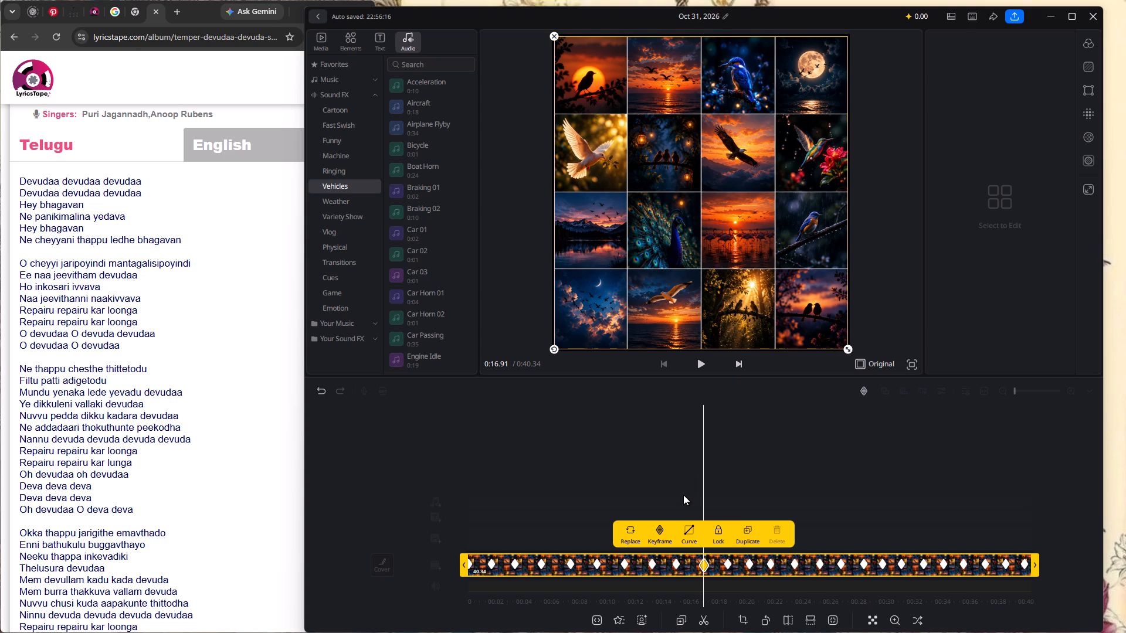
Play the video from the start to about 0:15.70 and scrub back to about 0:13.42 to review the tile zooms.
scroll(683, 495, "right", 11)
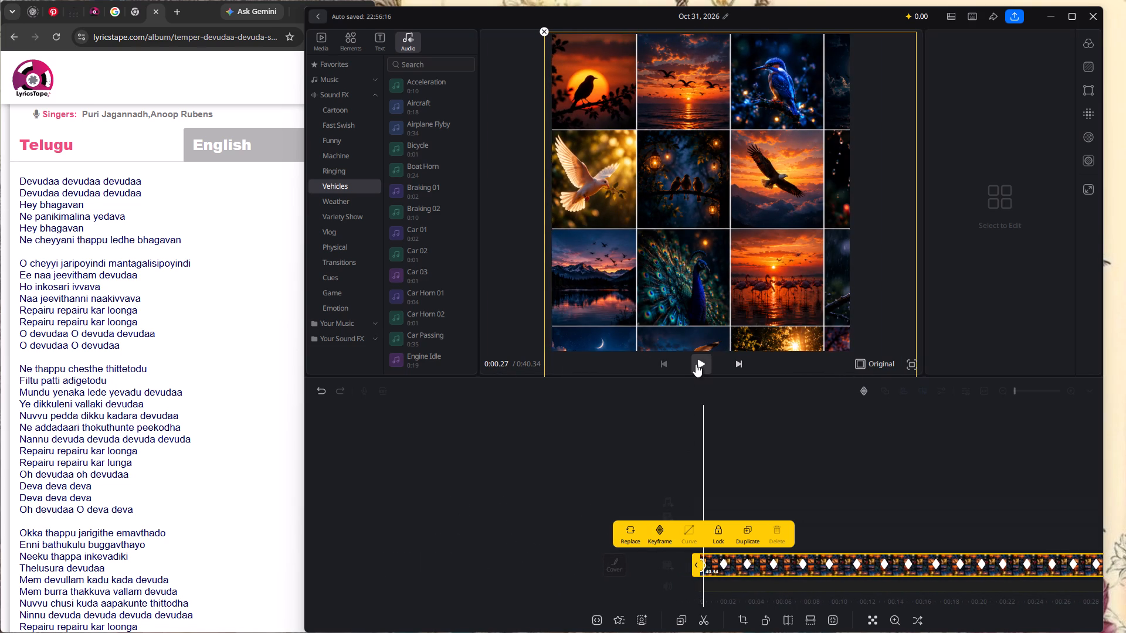
left_click(699, 364)
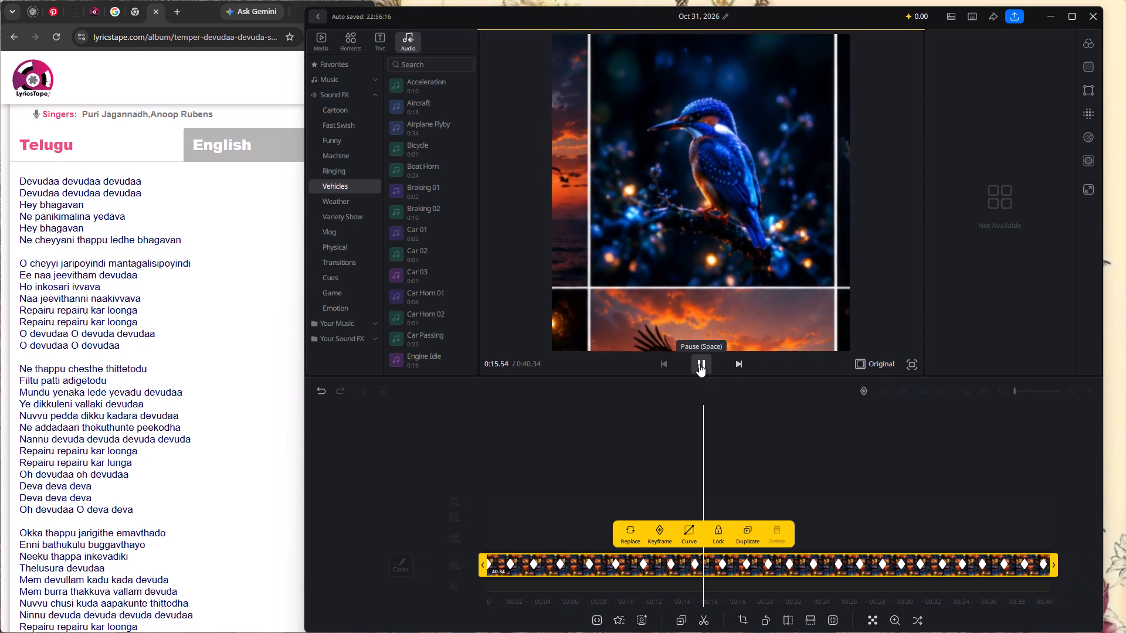
left_click(699, 364)
scroll(677, 410, "right", 2)
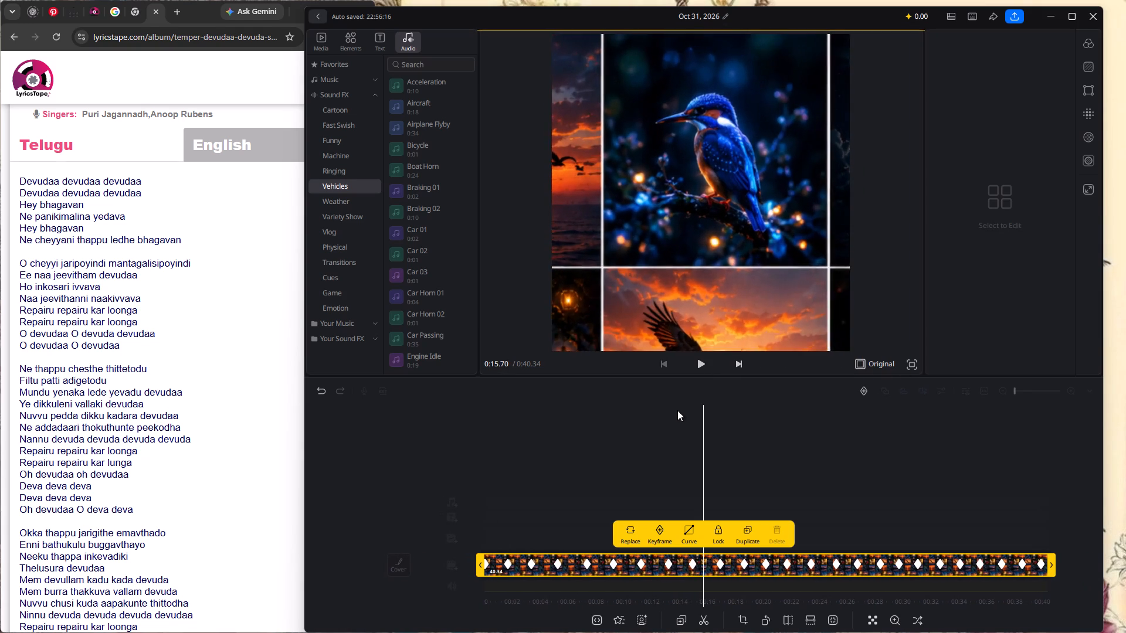
scroll(677, 410, "right", 5)
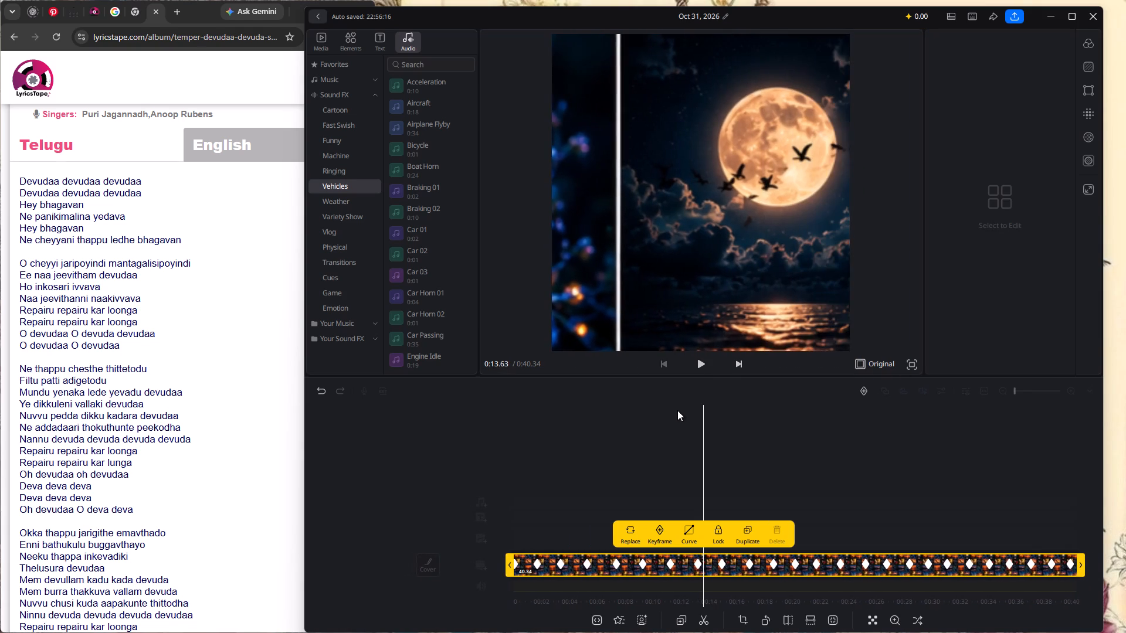
scroll(677, 410, "right", 1)
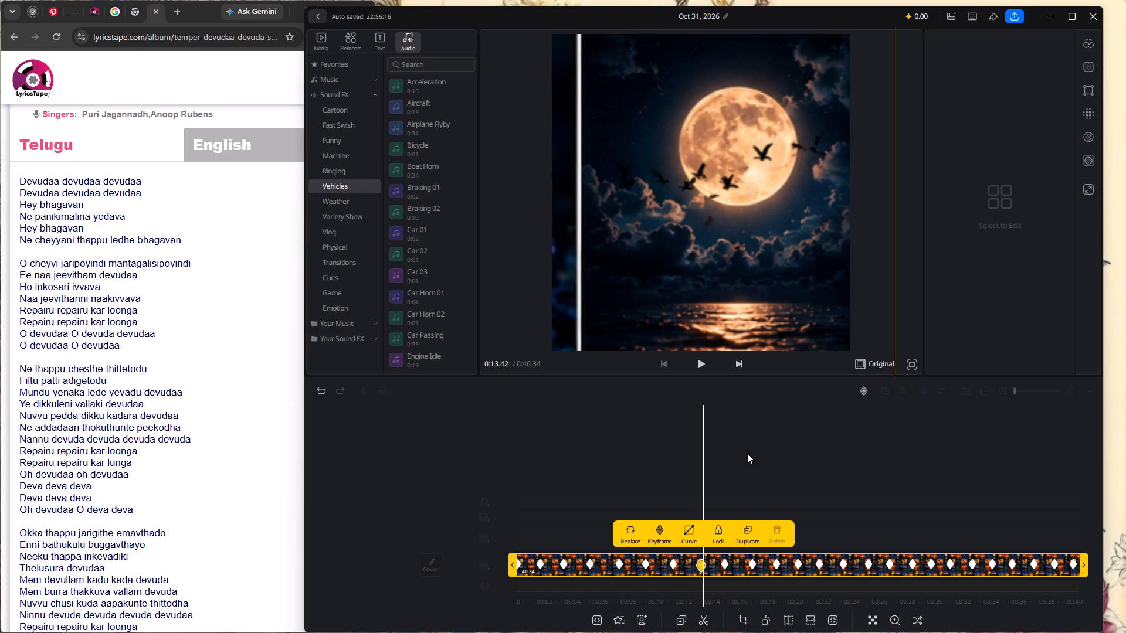
At the 0:14.86 keyframe, move the zoomed collage from the kingfisher tile to the white dove tile so it fills the frame.
scroll(747, 453, "left", 2)
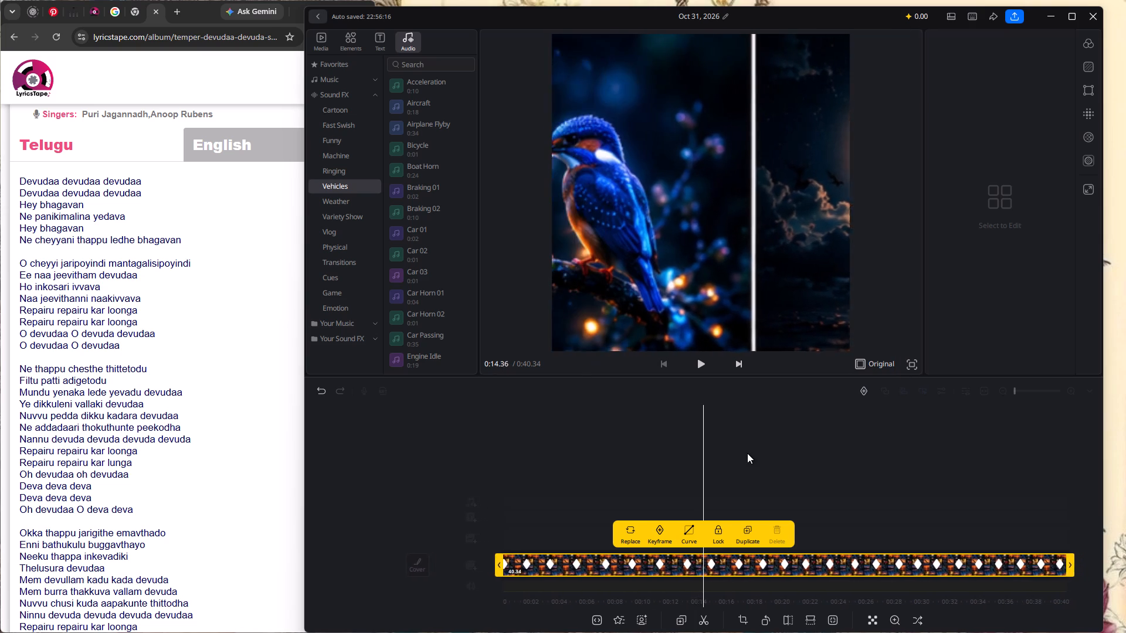
scroll(747, 453, "left", 2)
left_click_drag(813, 281, 813, 279)
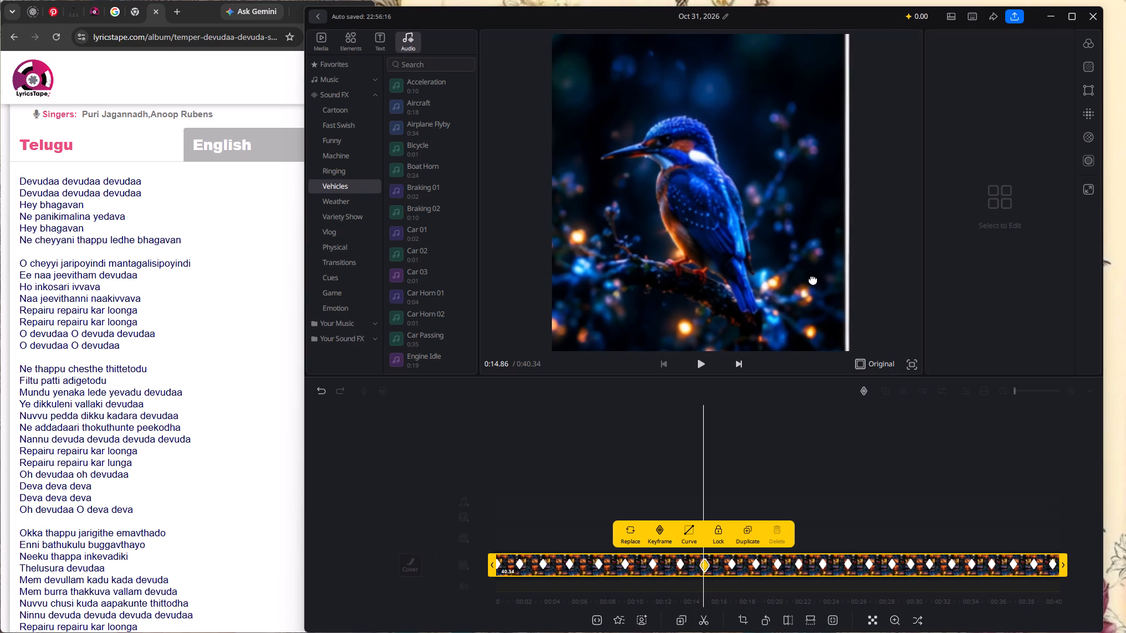
left_click_drag(813, 279, 959, 183)
left_click_drag(765, 271, 1017, 300)
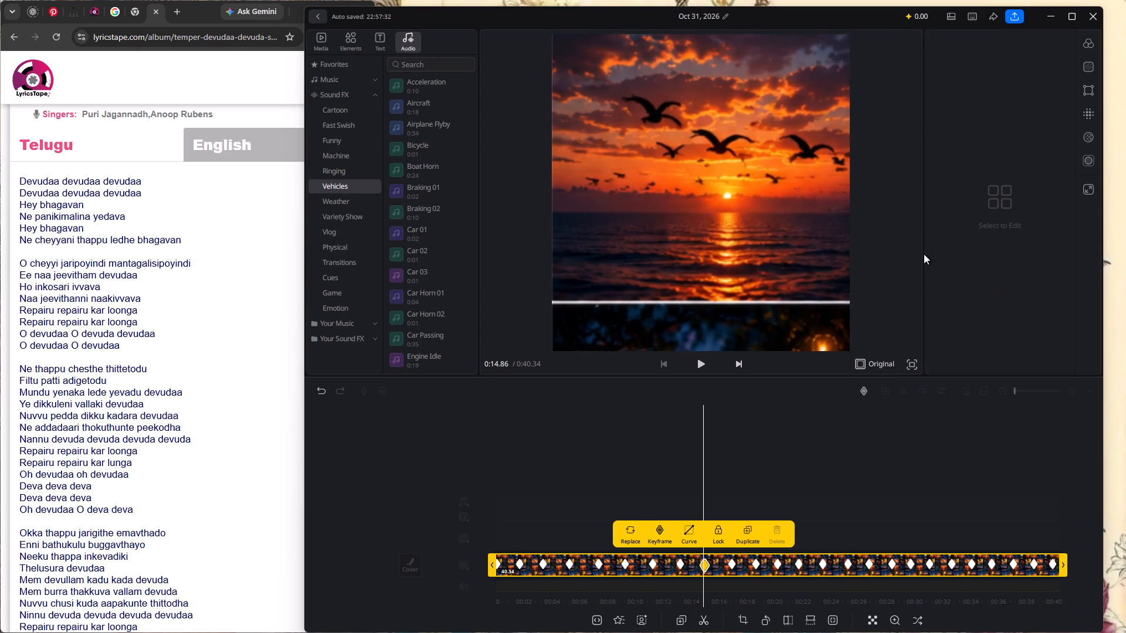
left_click_drag(835, 257, 1035, 144)
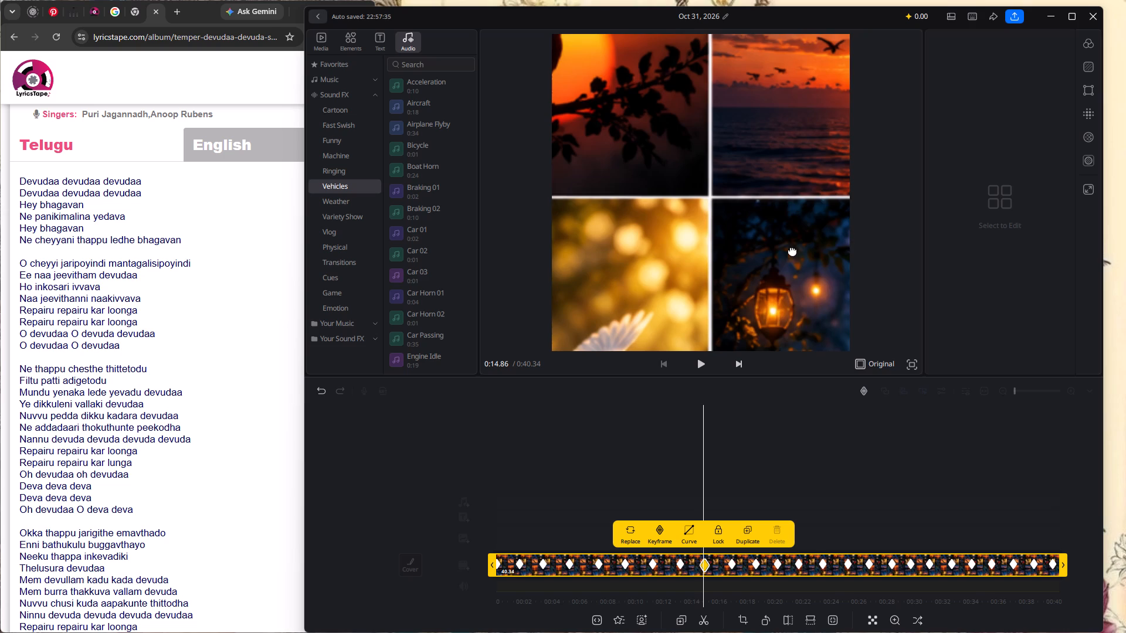
left_click_drag(792, 250, 944, 139)
left_click_drag(849, 155, 886, 69)
left_click(844, 77)
left_click_drag(844, 77, 931, 73)
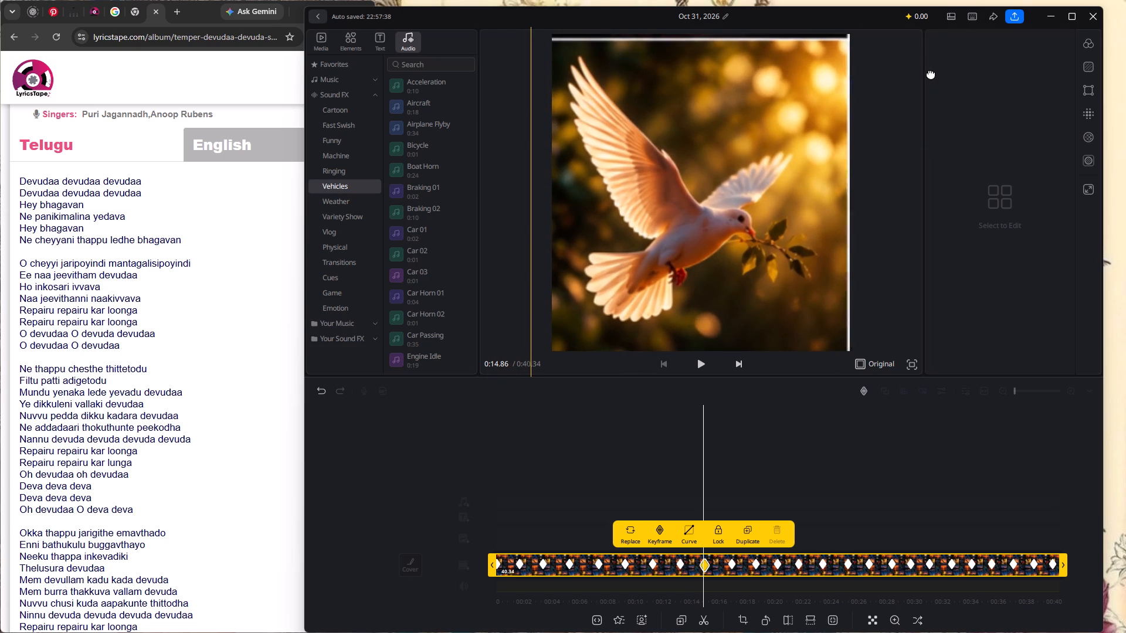
left_click_drag(931, 73, 938, 66)
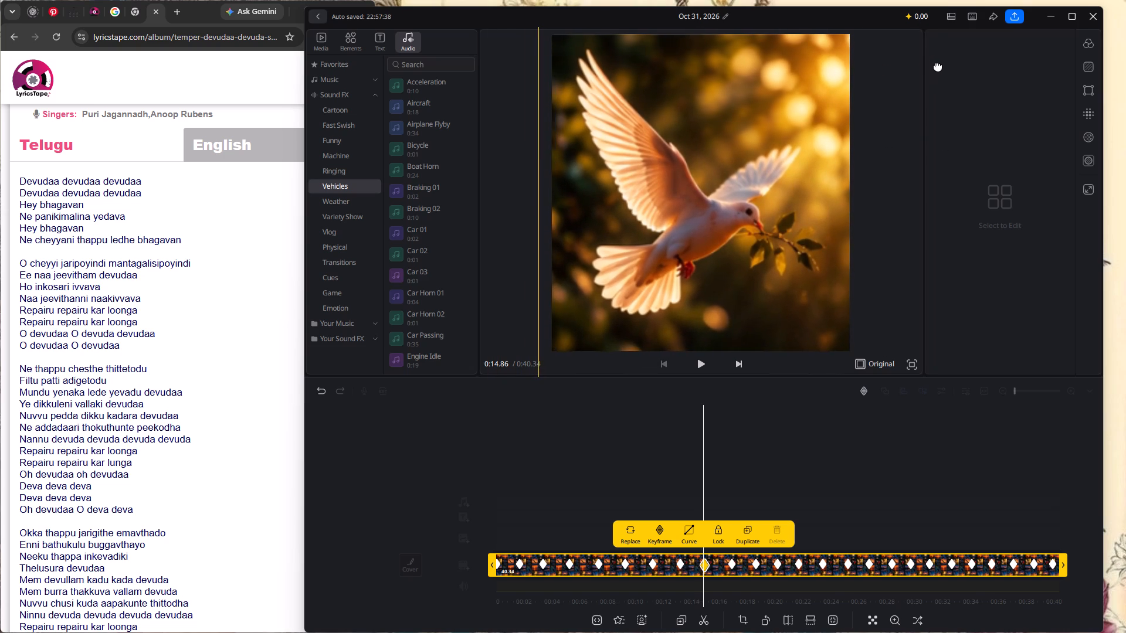
left_click_drag(938, 66, 937, 68)
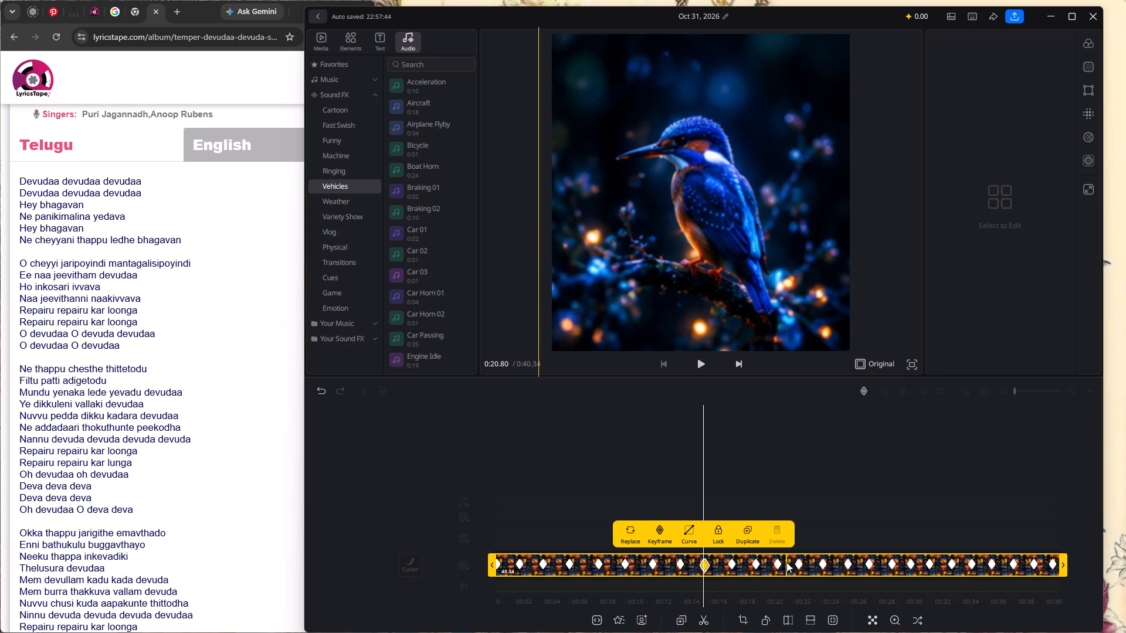
At the 0:20.19 keyframe, move the zoomed collage from the kingfisher tile to the three birds among lanterns tile.
left_click(778, 562)
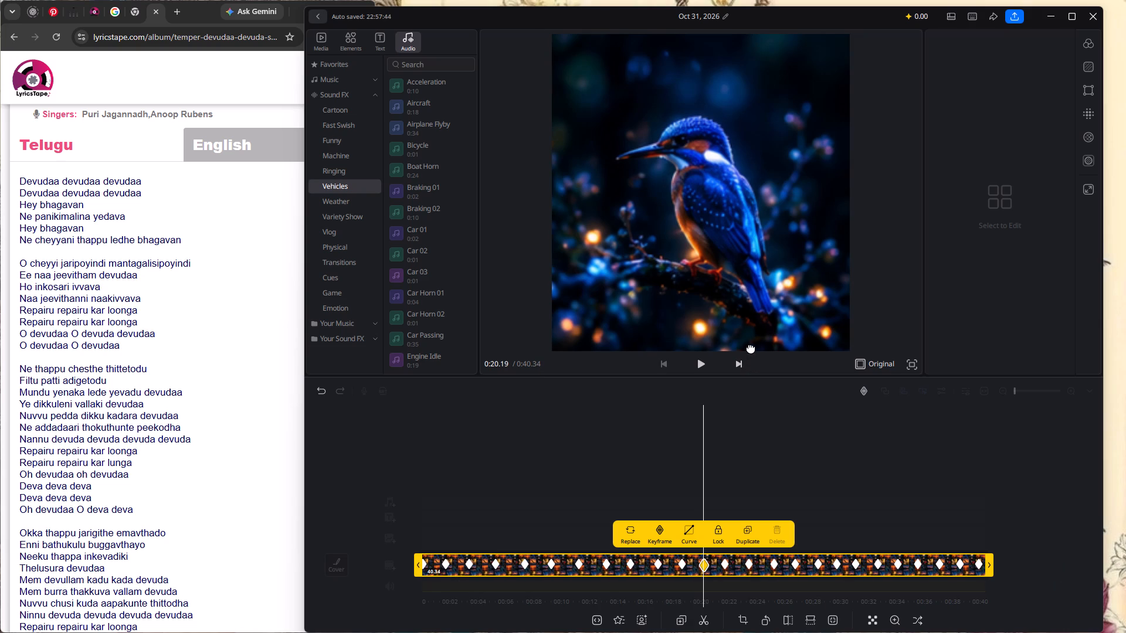
left_click_drag(748, 326, 938, 156)
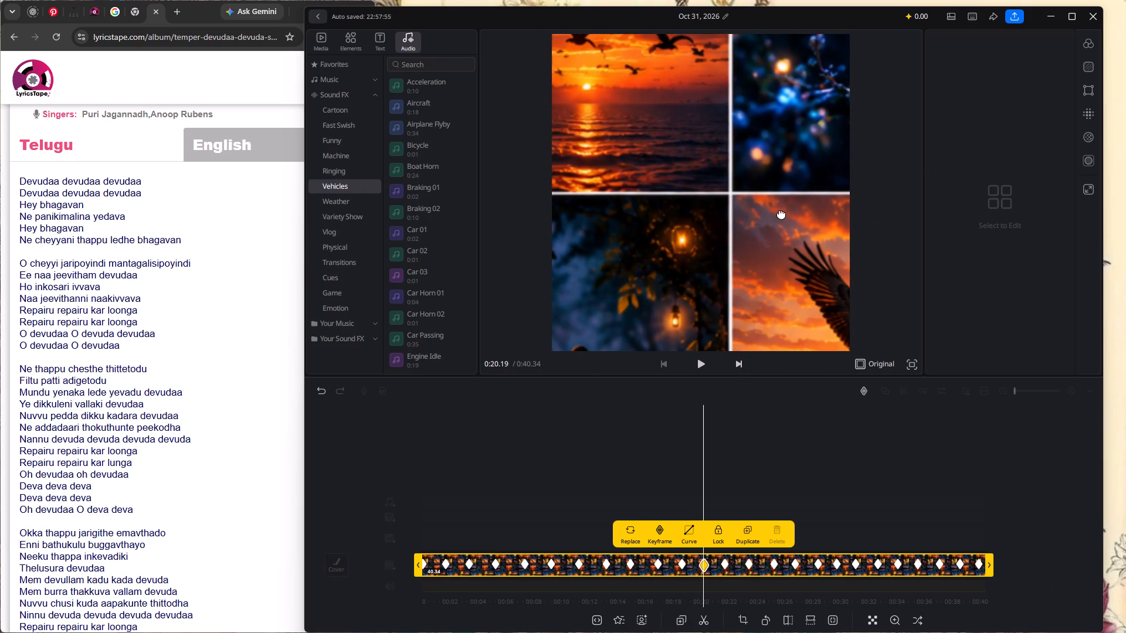
left_click_drag(781, 213, 938, 83)
left_click_drag(709, 227, 685, 194)
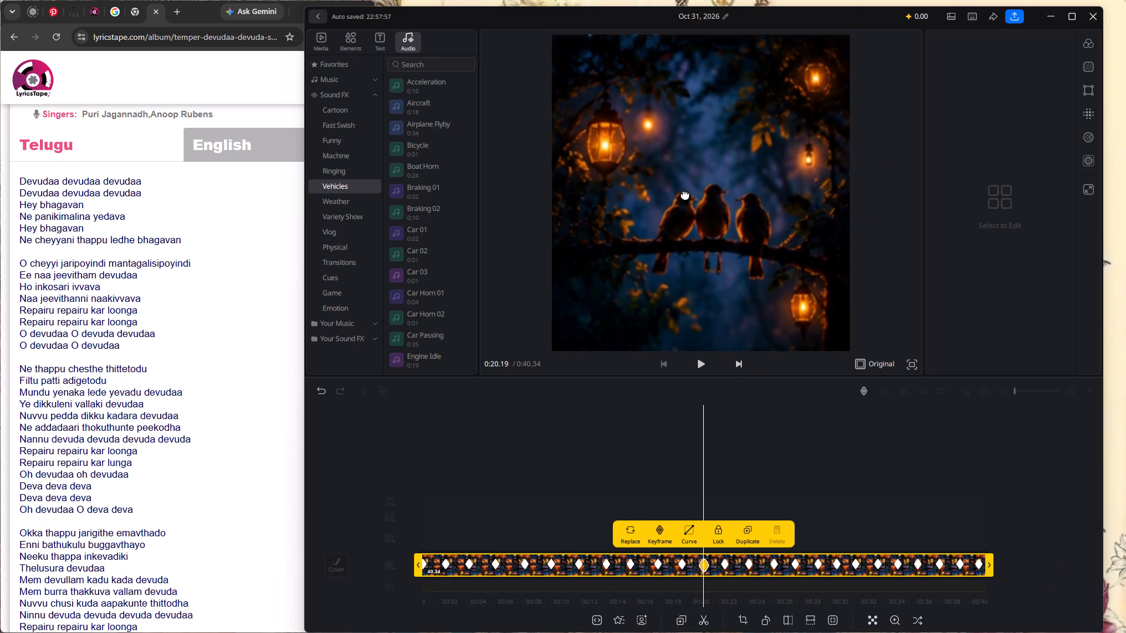
left_click_drag(685, 194, 686, 190)
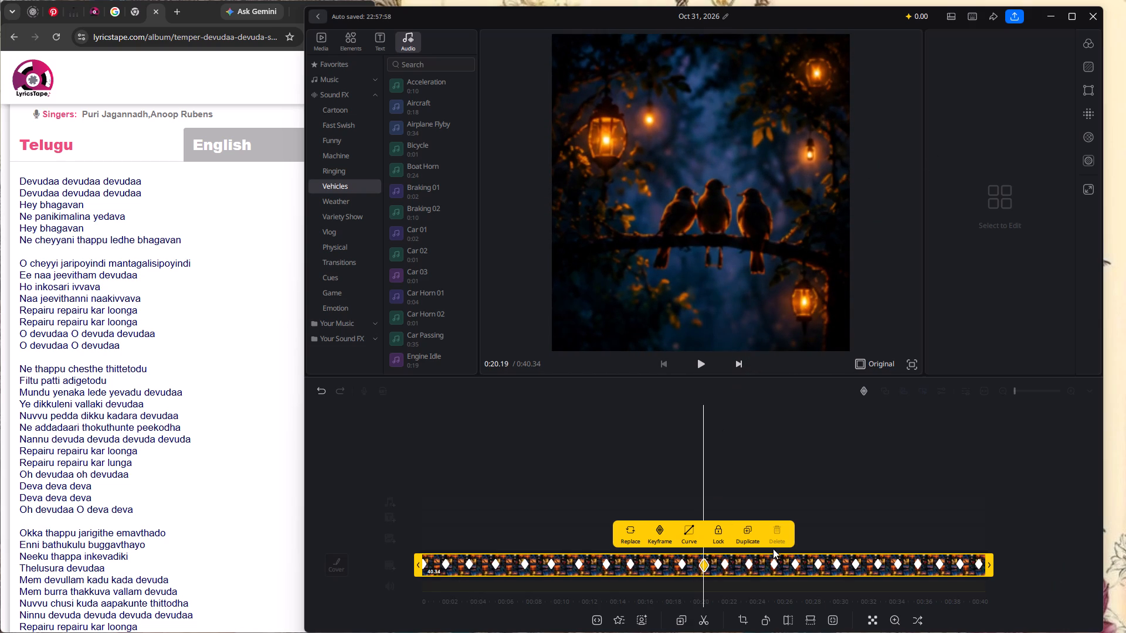
At the 0:25.19 keyframe, move the zoomed collage from the kingfisher tile to the flying eagle tile below it.
left_click(775, 557)
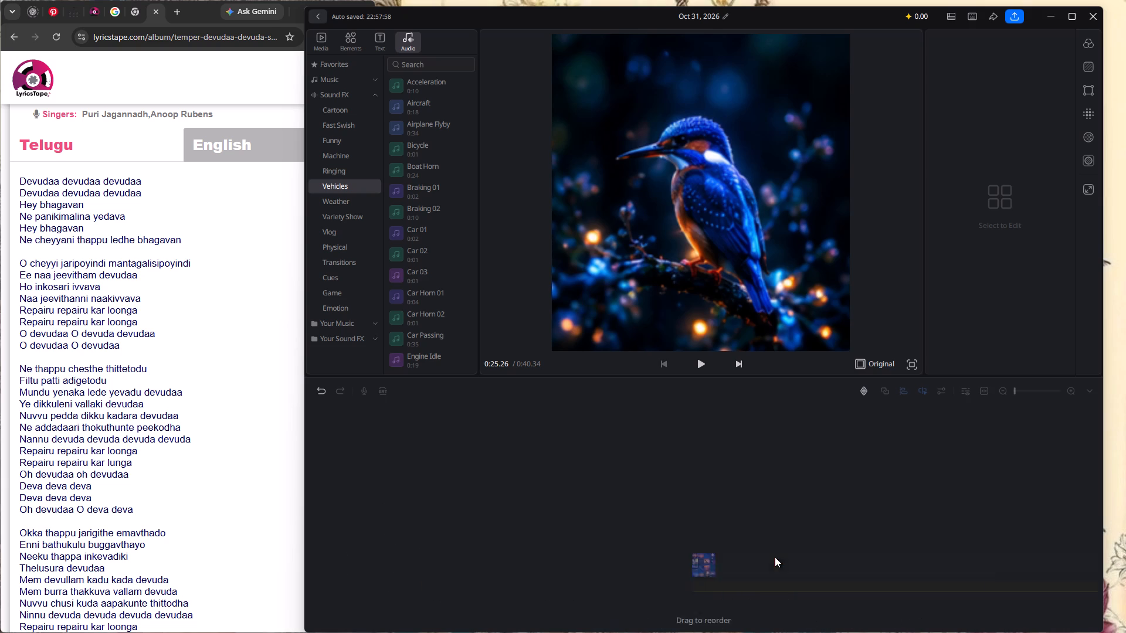
left_click(775, 562)
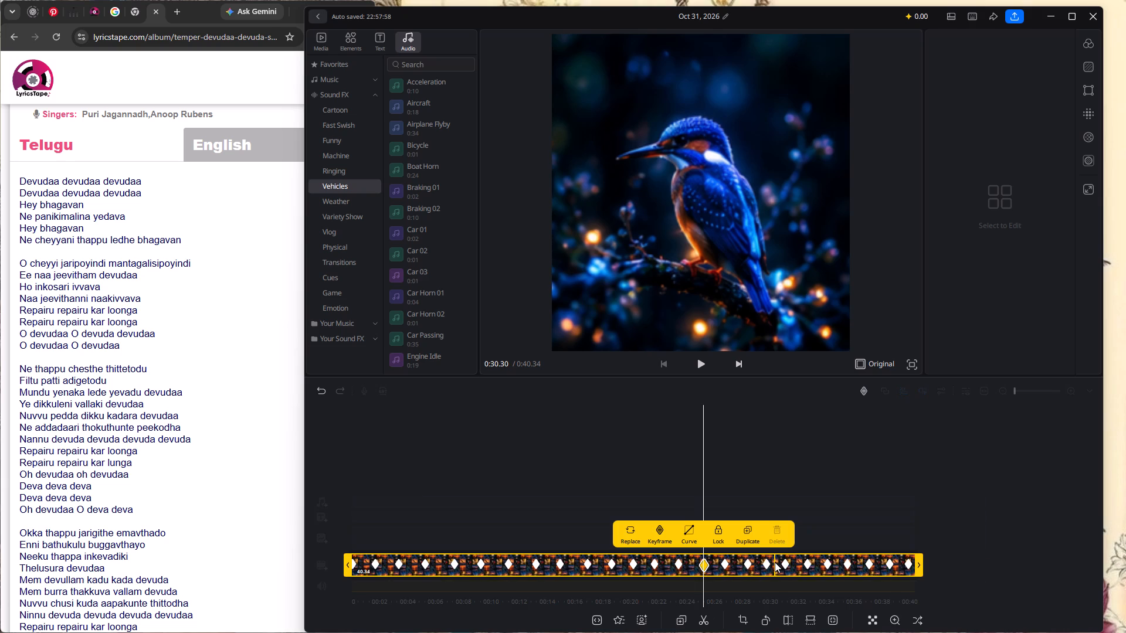
left_click_drag(731, 312, 757, 120)
left_click_drag(764, 199, 762, 177)
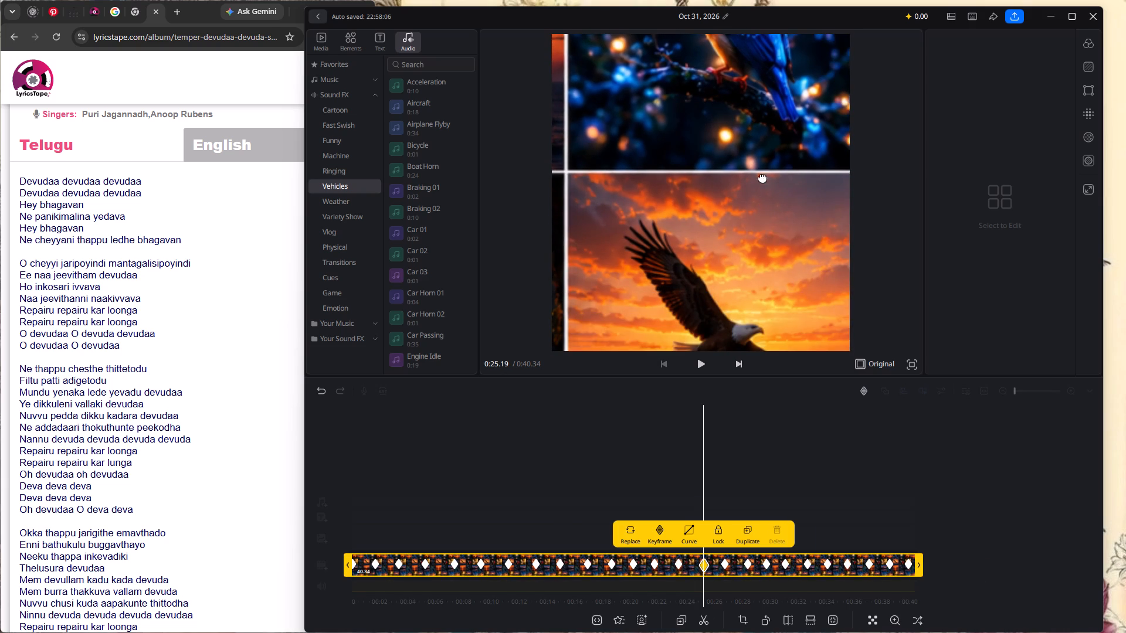
left_click_drag(762, 177, 732, 52)
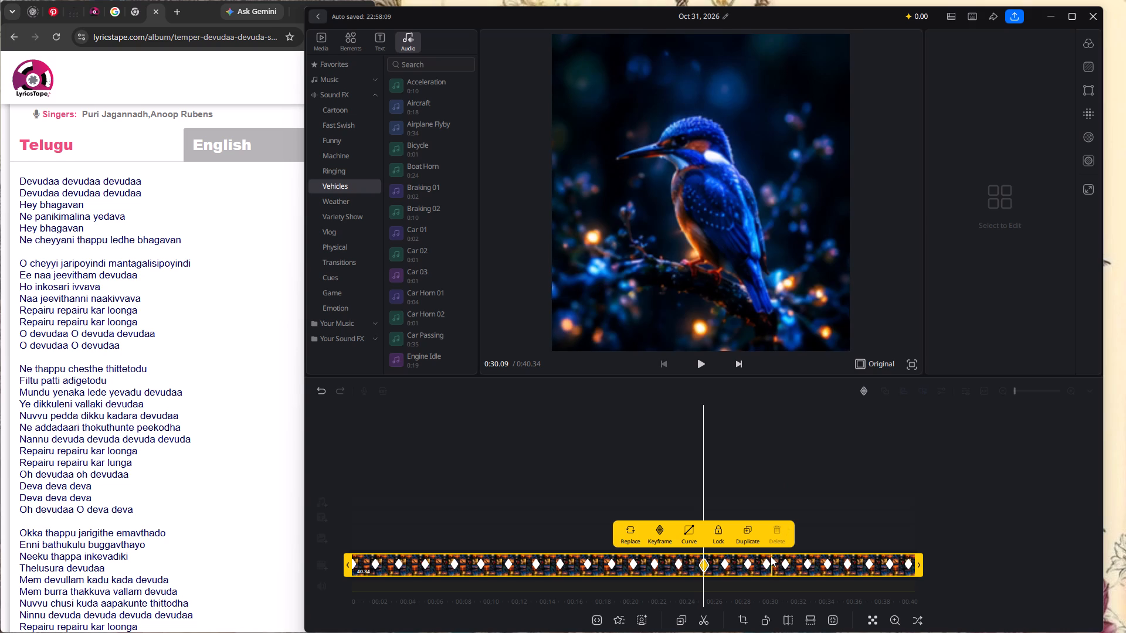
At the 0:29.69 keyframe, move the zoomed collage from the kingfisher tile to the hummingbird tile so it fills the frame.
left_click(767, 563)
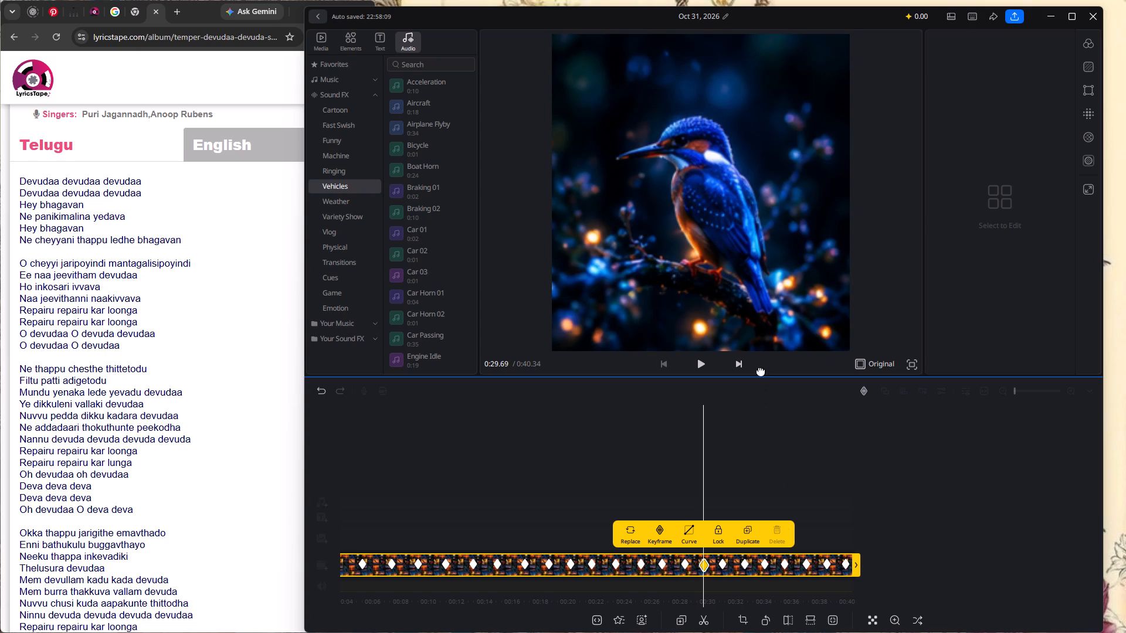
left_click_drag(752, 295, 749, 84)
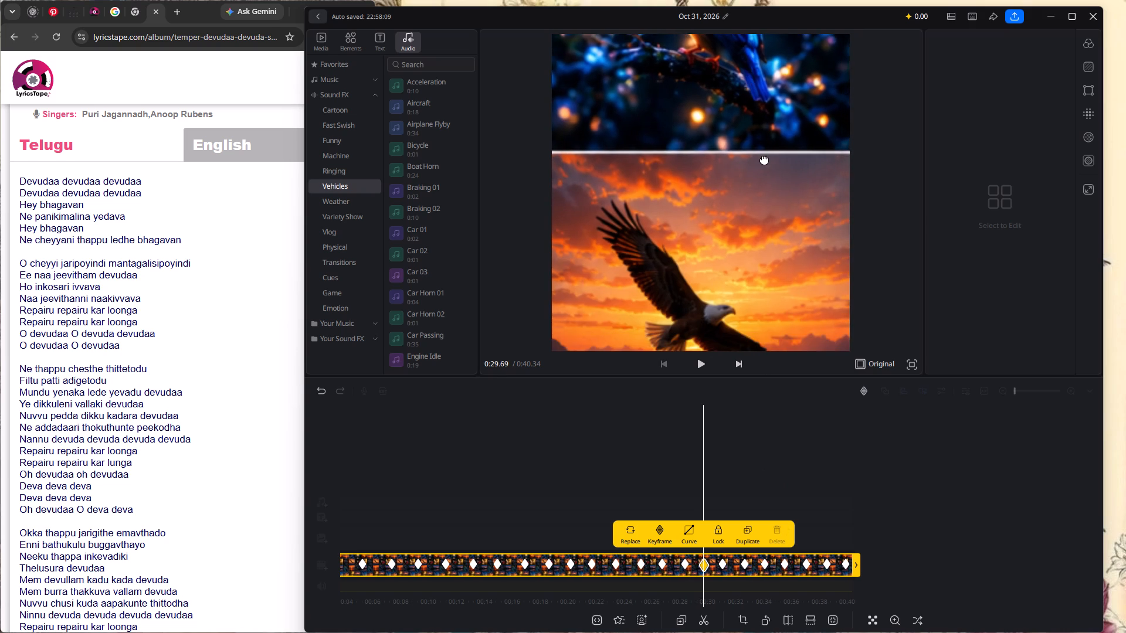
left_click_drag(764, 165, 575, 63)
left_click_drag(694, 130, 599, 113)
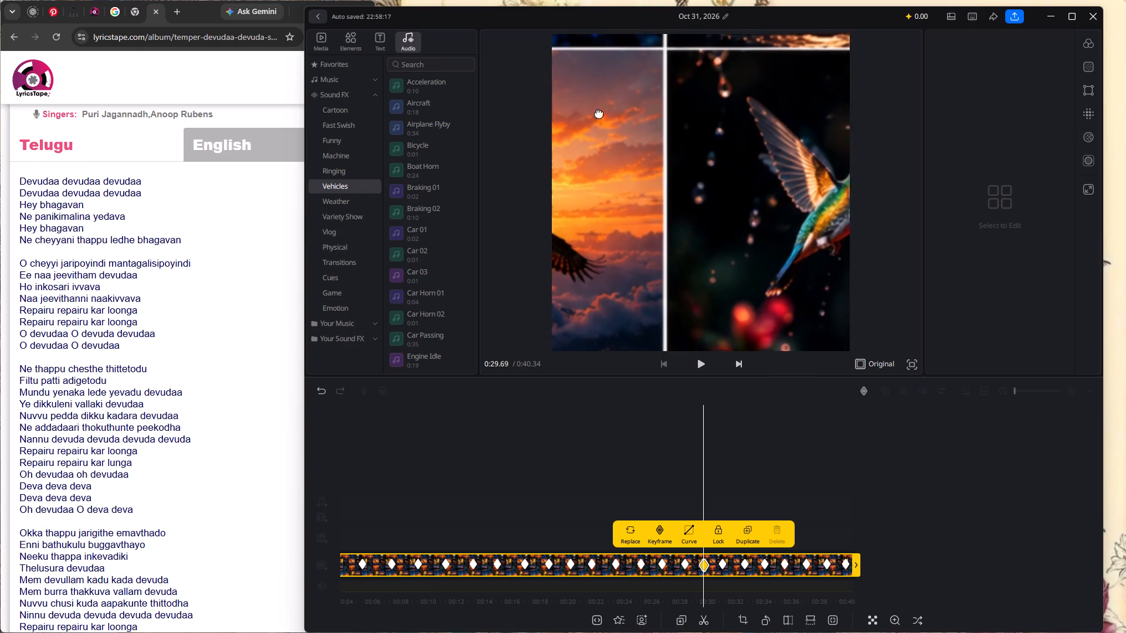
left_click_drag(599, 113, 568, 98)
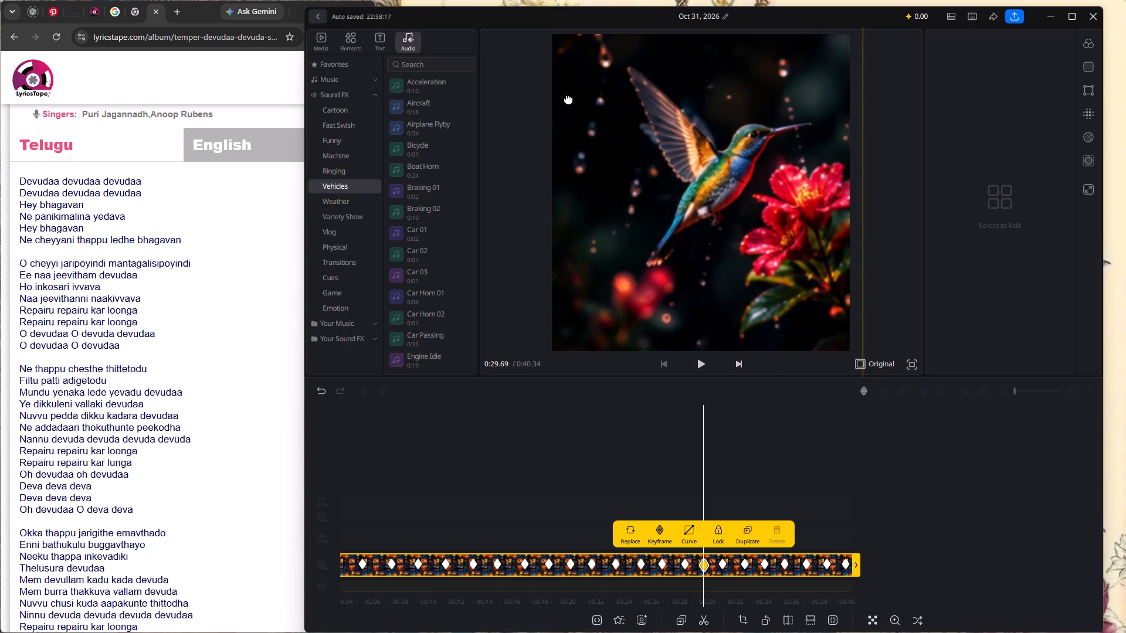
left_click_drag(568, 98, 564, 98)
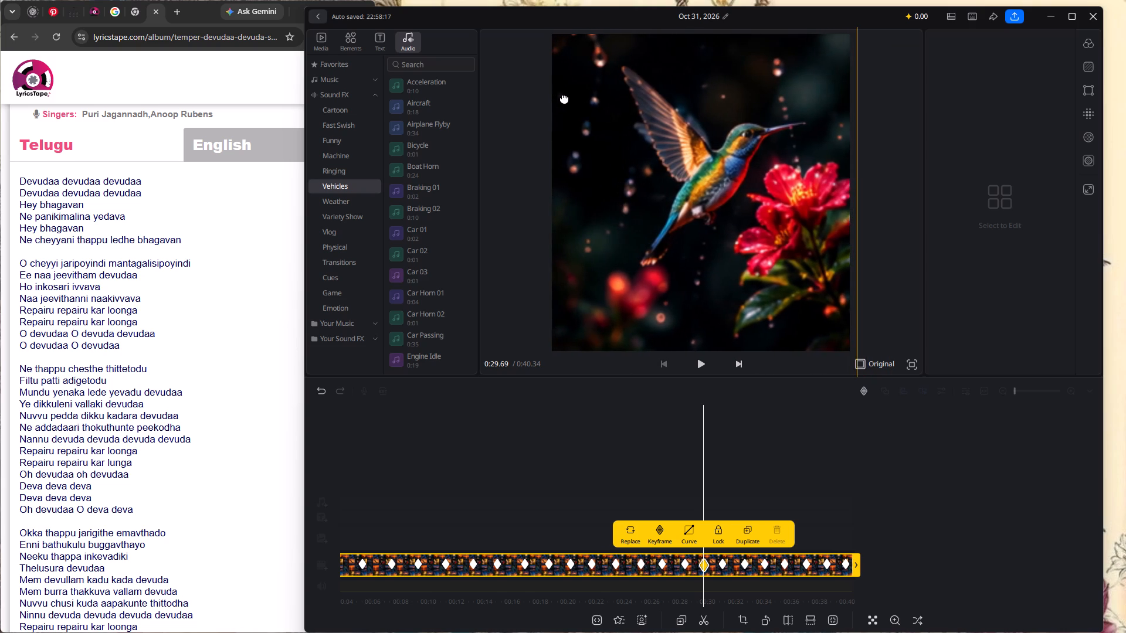
Scrub back to about 0:12 and replay the stretch to about 0:14 to check the transition out of the moon tile.
scroll(511, 320, "right", 1)
scroll(524, 425, "right", 11)
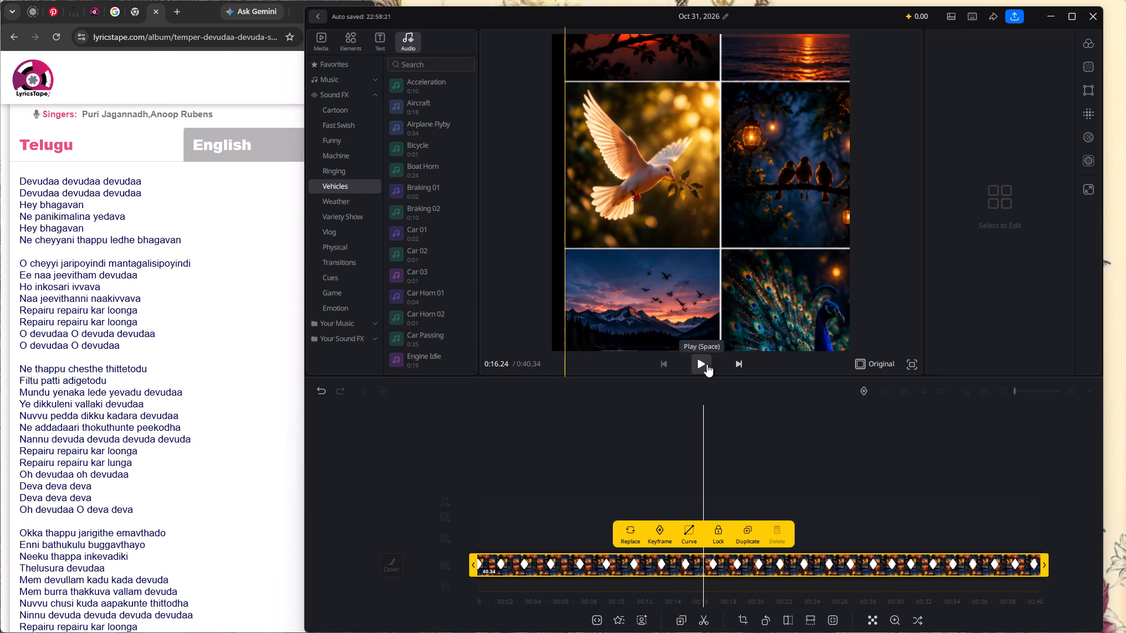
scroll(682, 408, "right", 2)
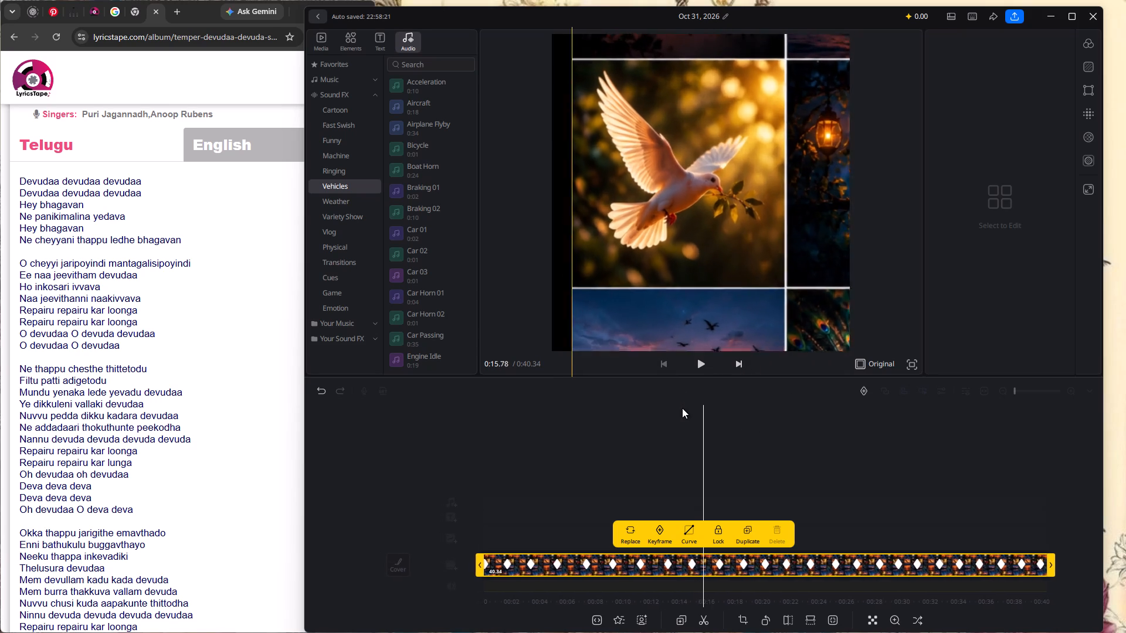
scroll(682, 408, "right", 3)
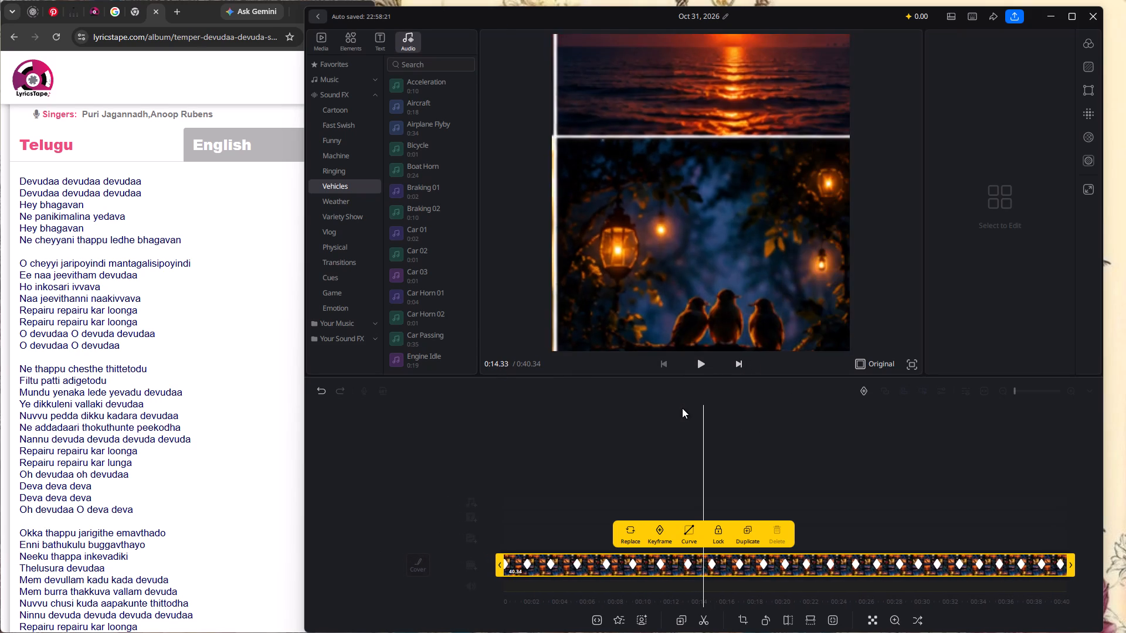
scroll(682, 408, "right", 2)
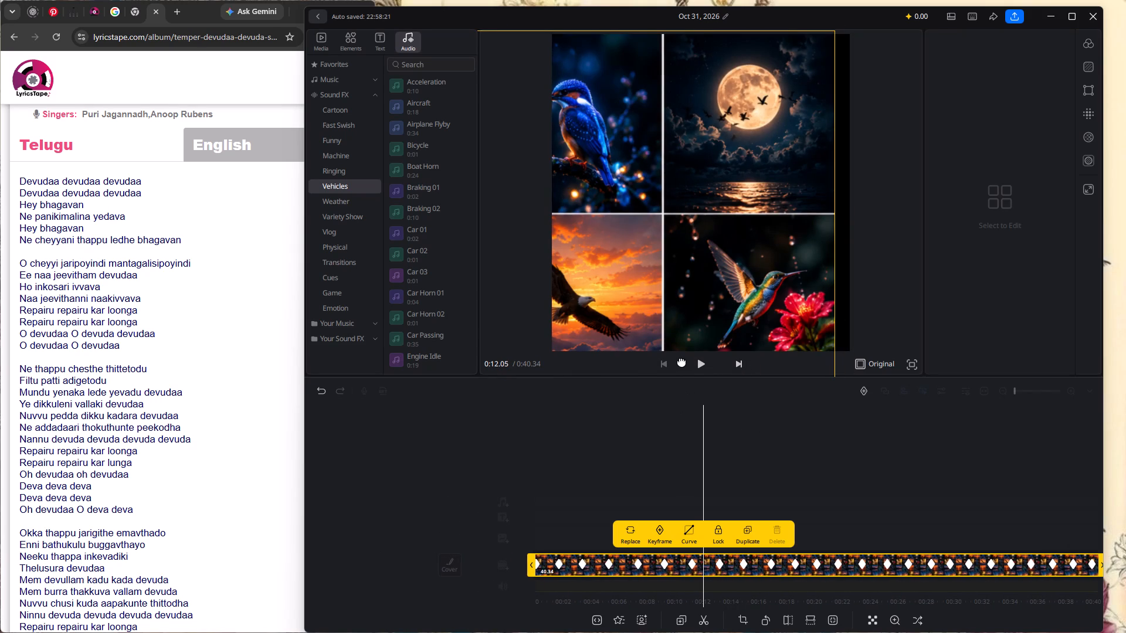
left_click(708, 365)
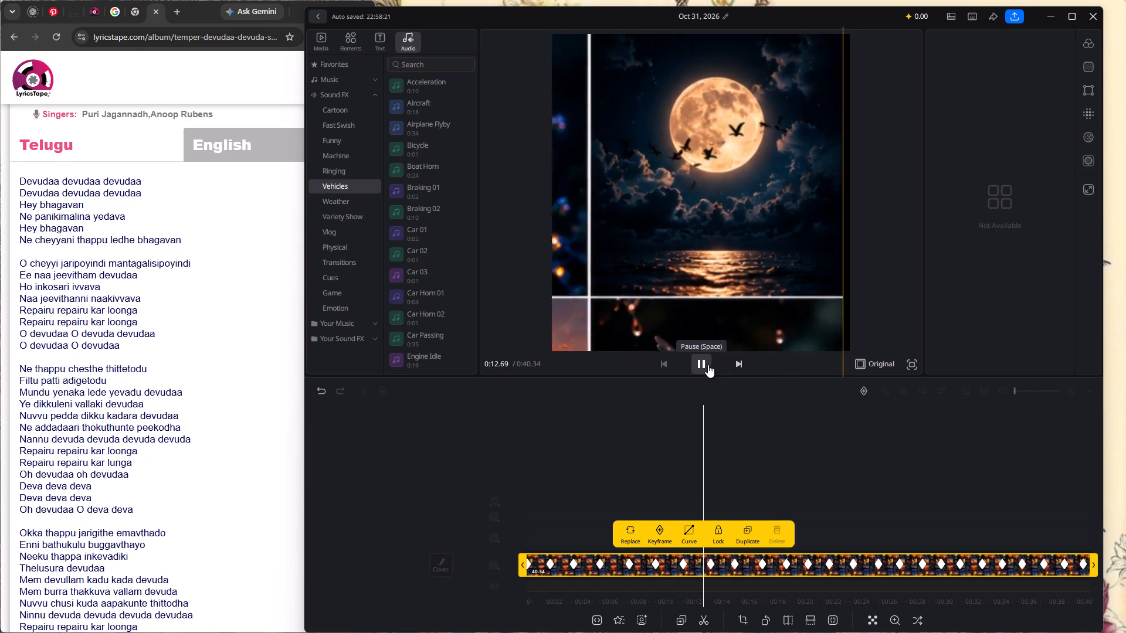
left_click(708, 365)
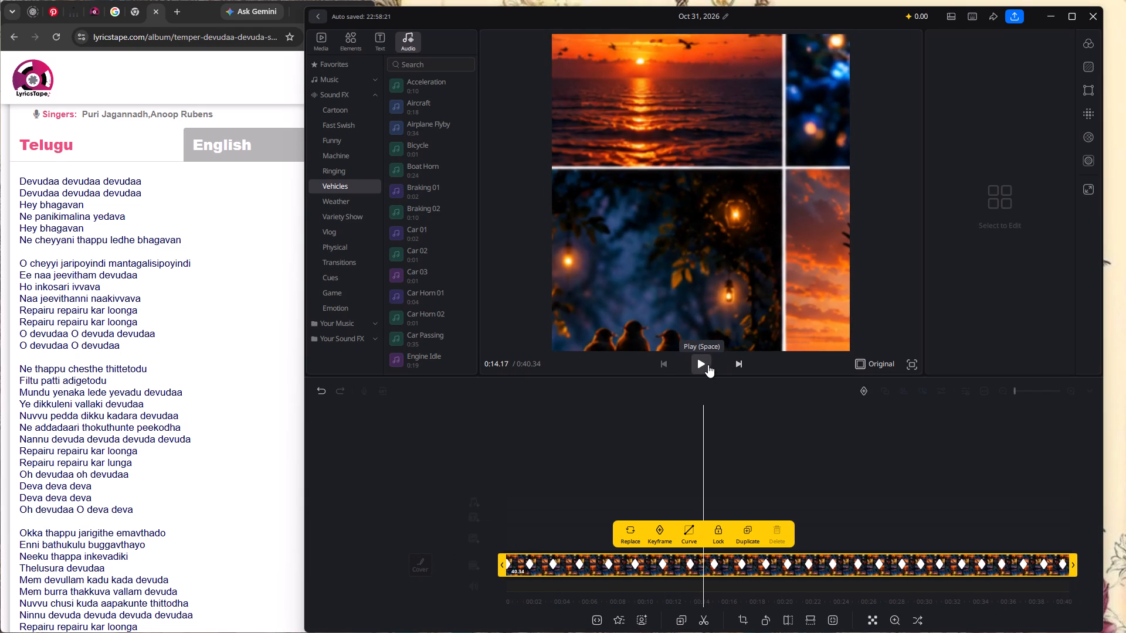
scroll(701, 419, "right", 2)
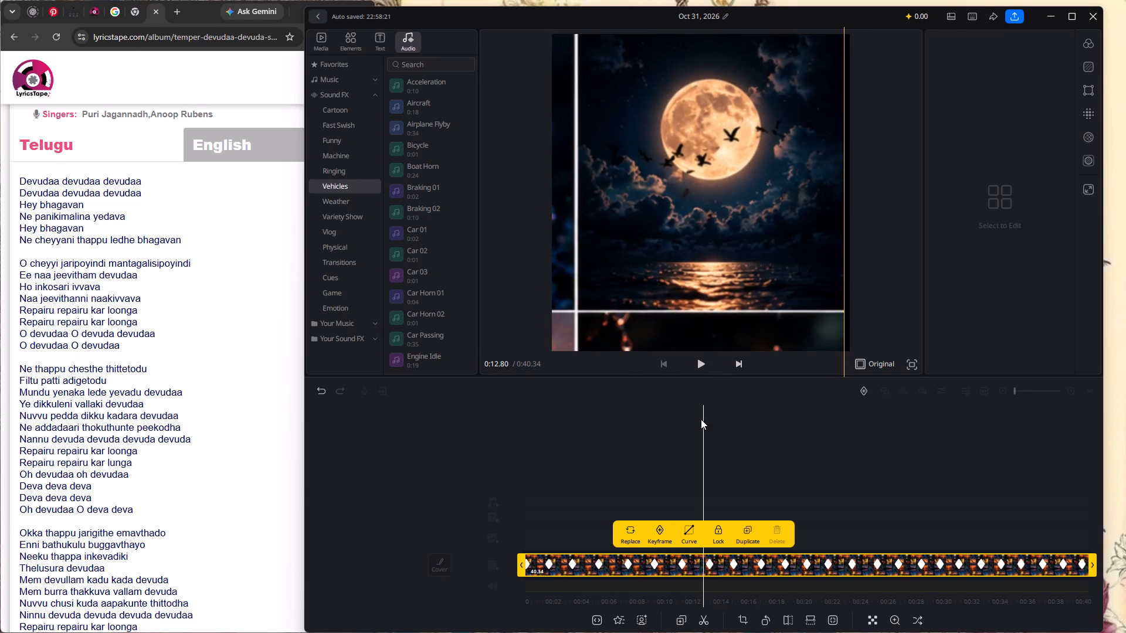
scroll(701, 419, "right", 1)
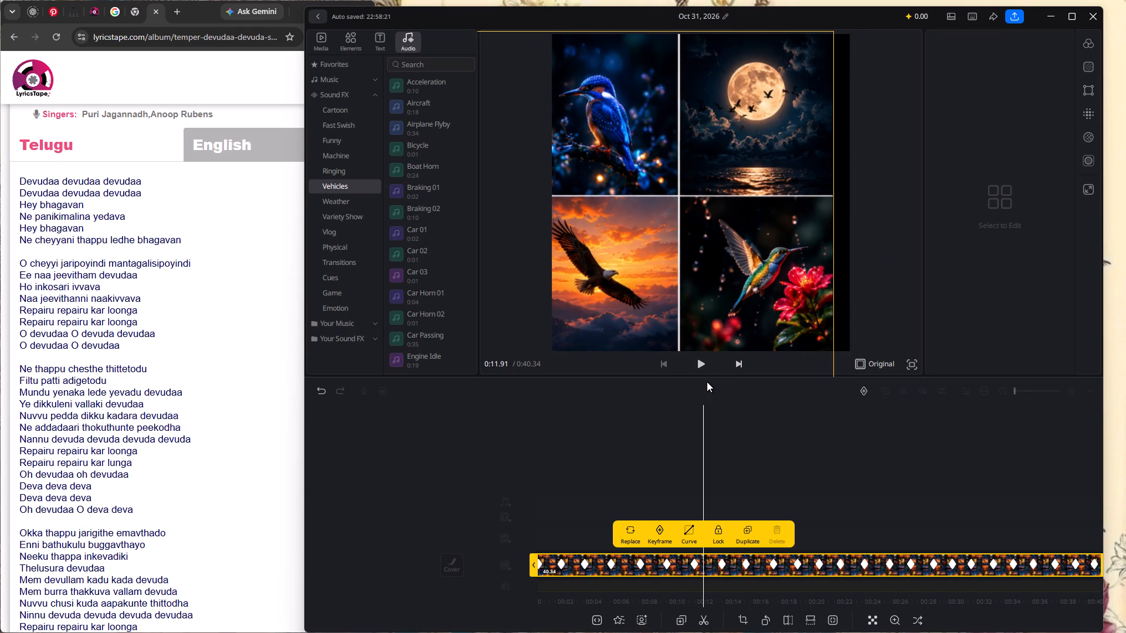
scroll(707, 382, "right", 1)
left_click(703, 365)
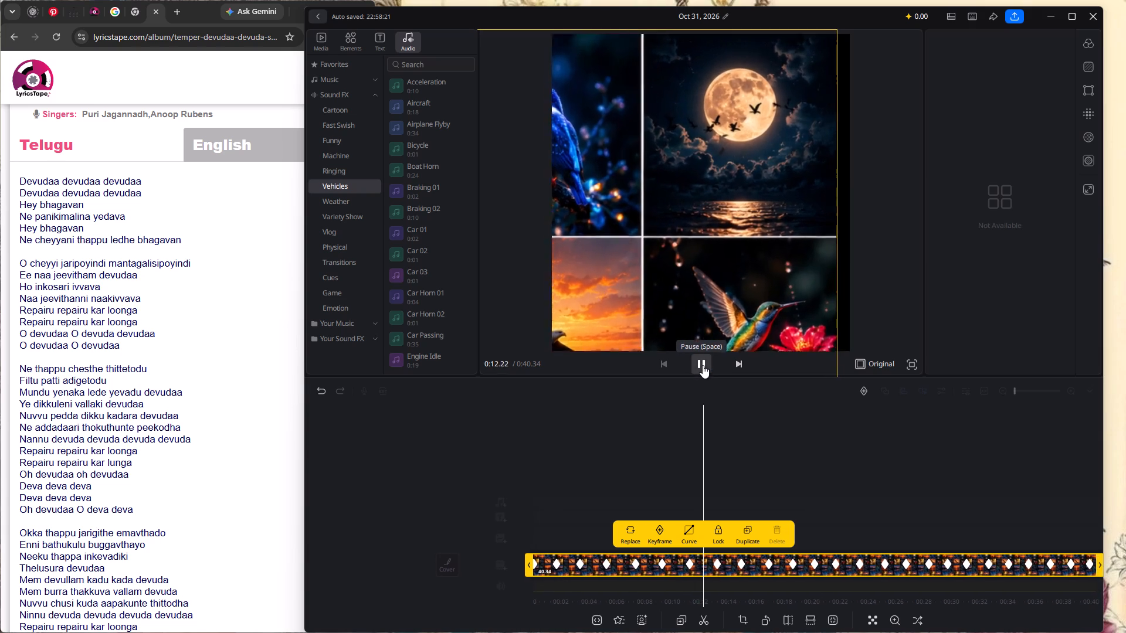
left_click(703, 365)
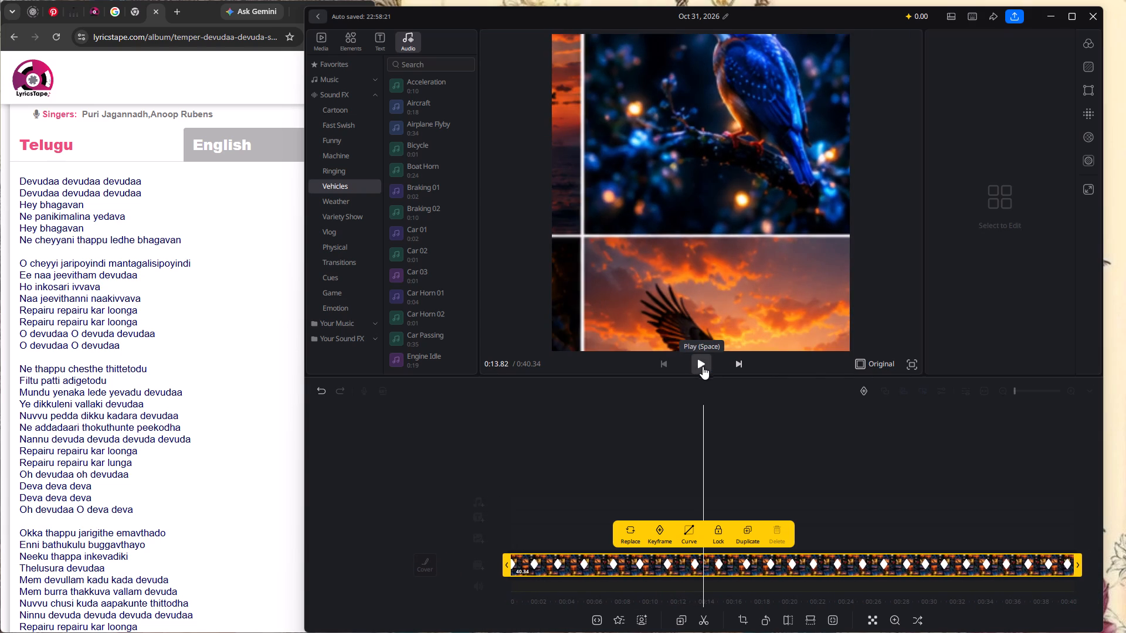
scroll(708, 422, "right", 2)
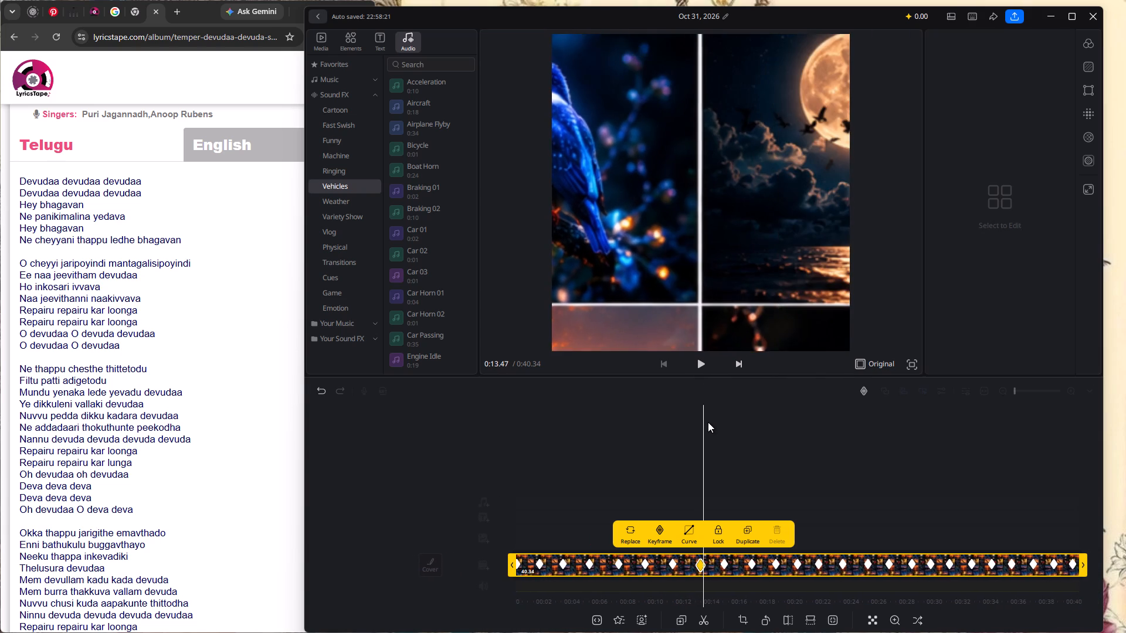
scroll(708, 422, "right", 2)
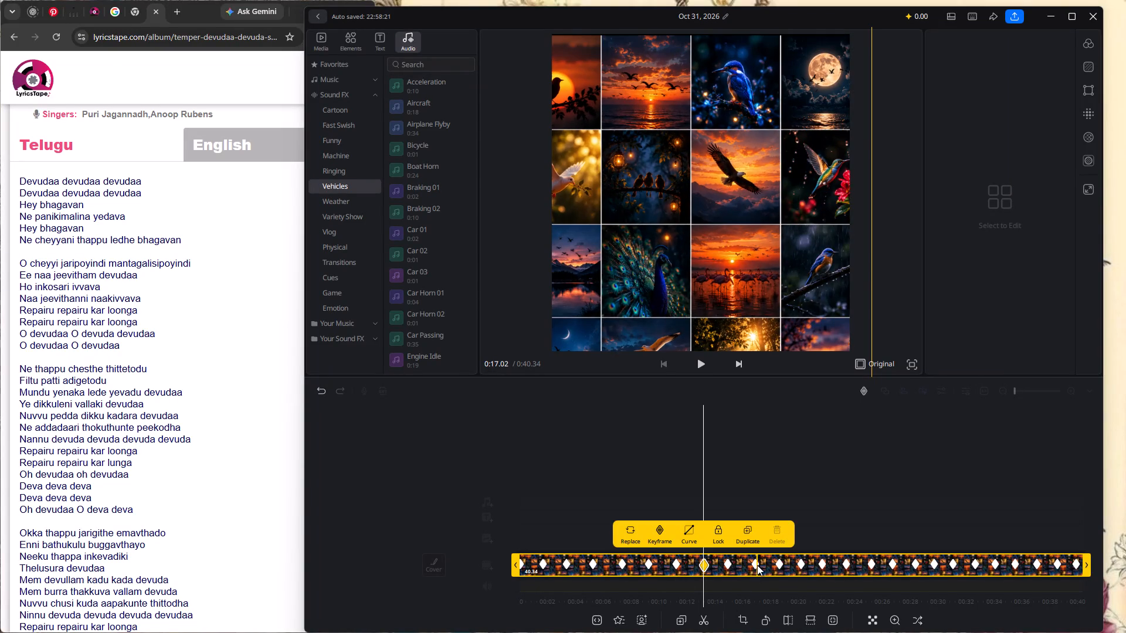
Inspect the neighbouring keyframes, play from about 0:03.42 to 0:12.68, and scrub back to about 0:10.19 to review the tile zooms.
left_click(757, 563)
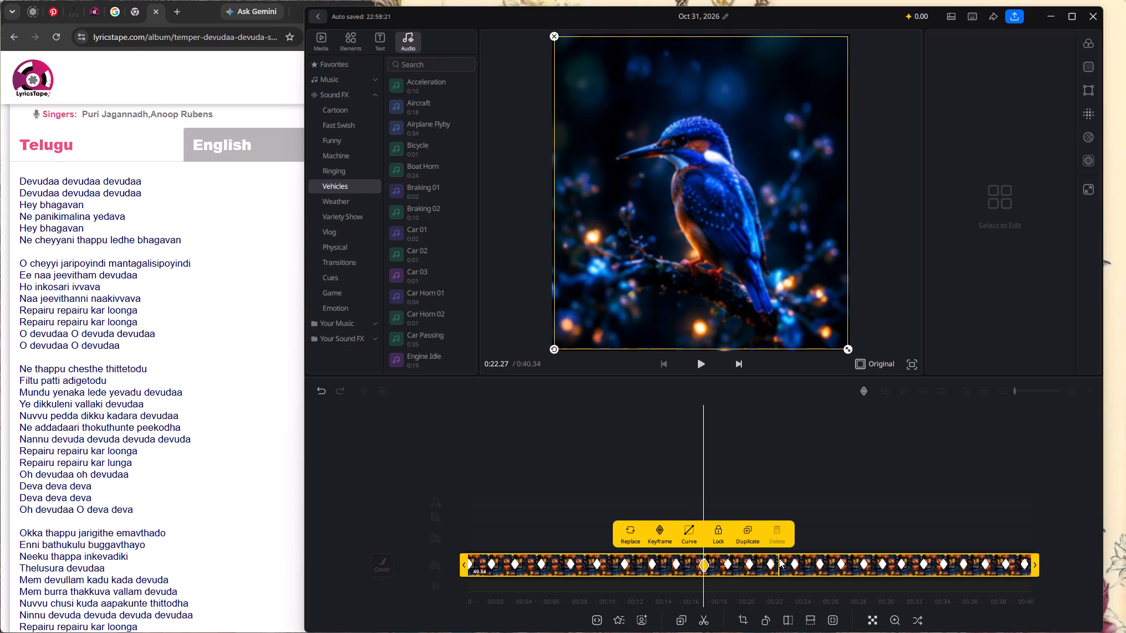
left_click(654, 564)
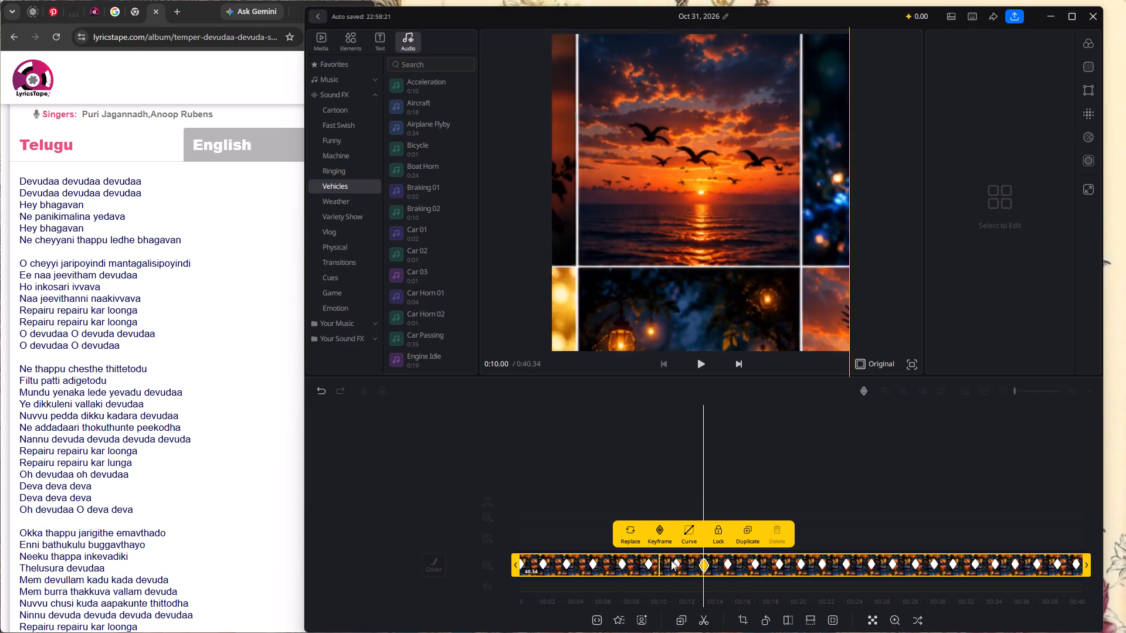
scroll(650, 482, "right", 5)
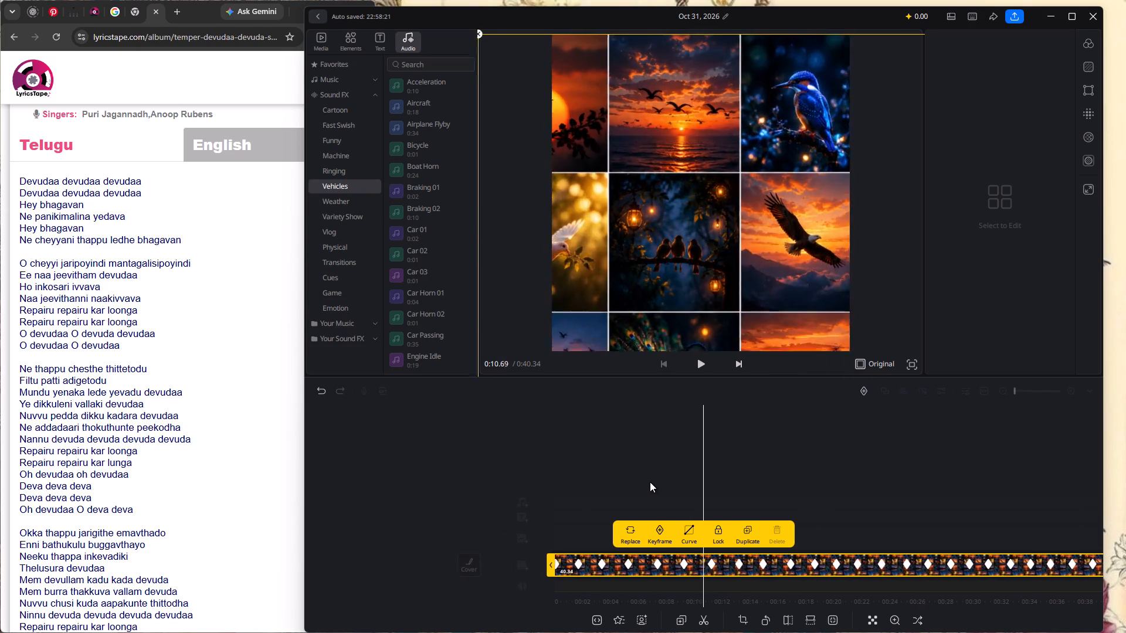
scroll(650, 482, "right", 11)
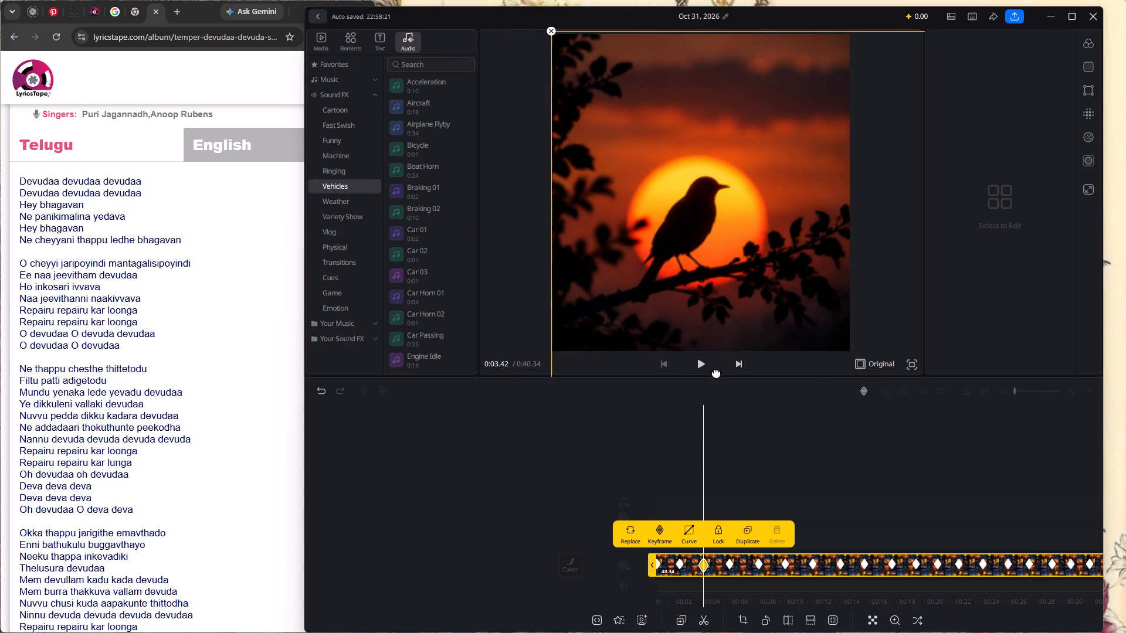
left_click(711, 371)
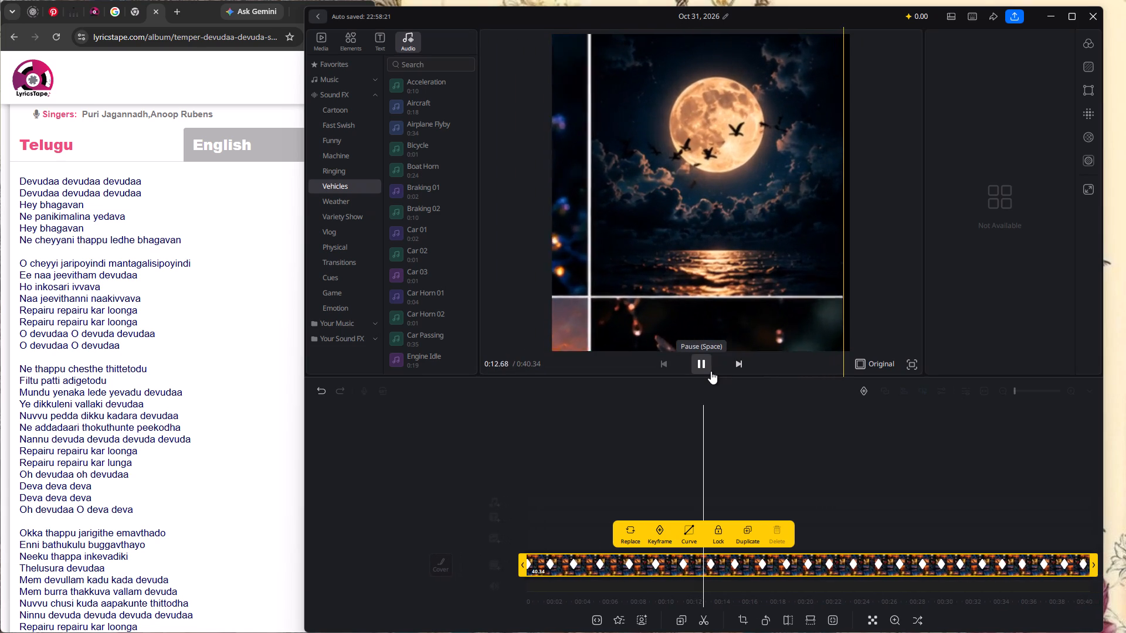
left_click(711, 371)
scroll(676, 423, "right", 4)
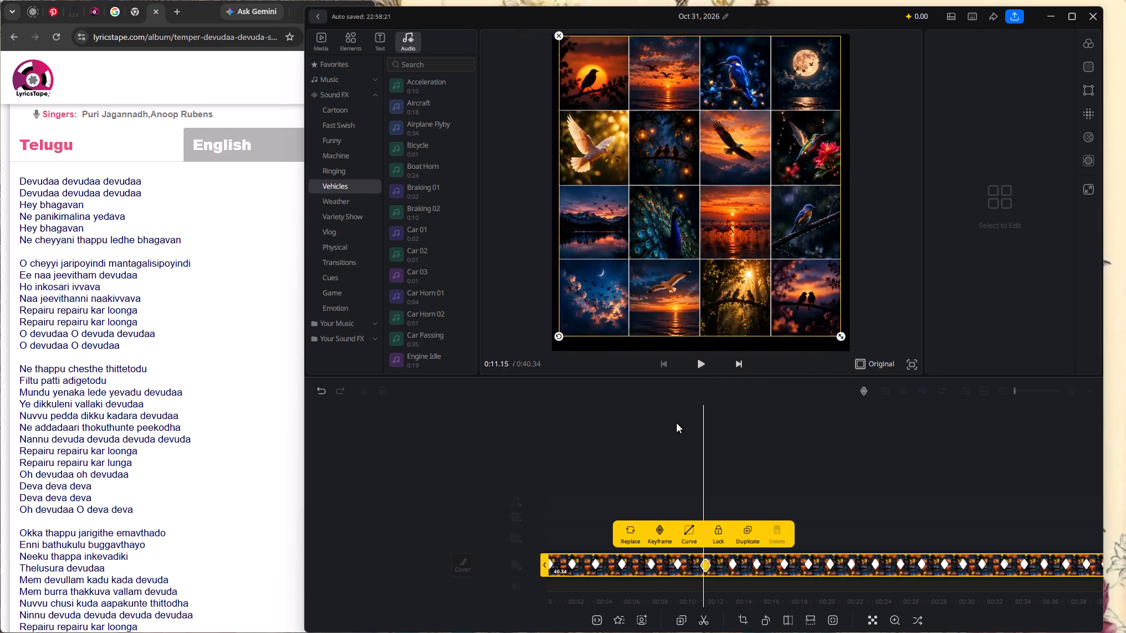
scroll(676, 423, "right", 2)
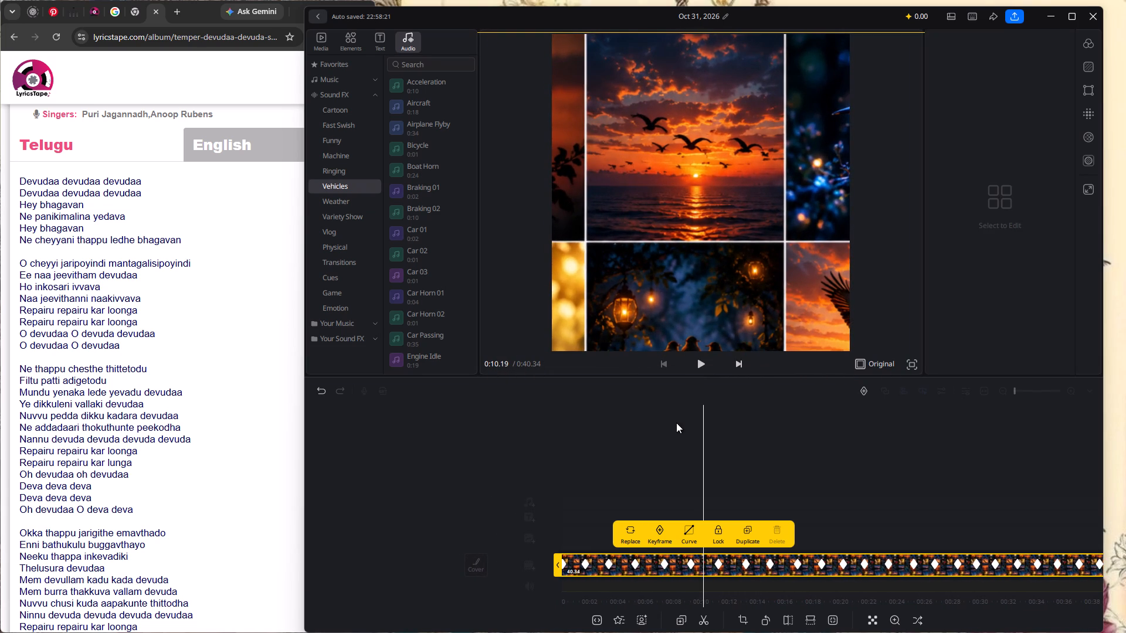
Undo the collage moves made at the 0:29.69, 0:25.19, 0:20.19 and 0:14.86 keyframes.
key("ctrl+z")
key("ctrl+z")
key("ctrl+z")
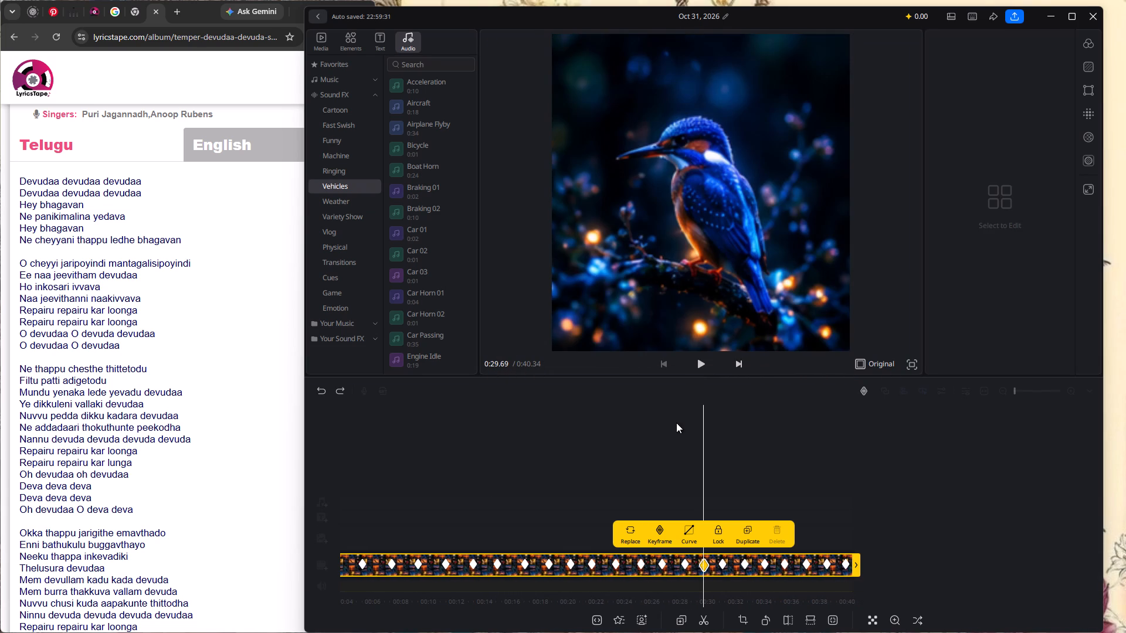
key("ctrl+z")
key("ctrl+z")
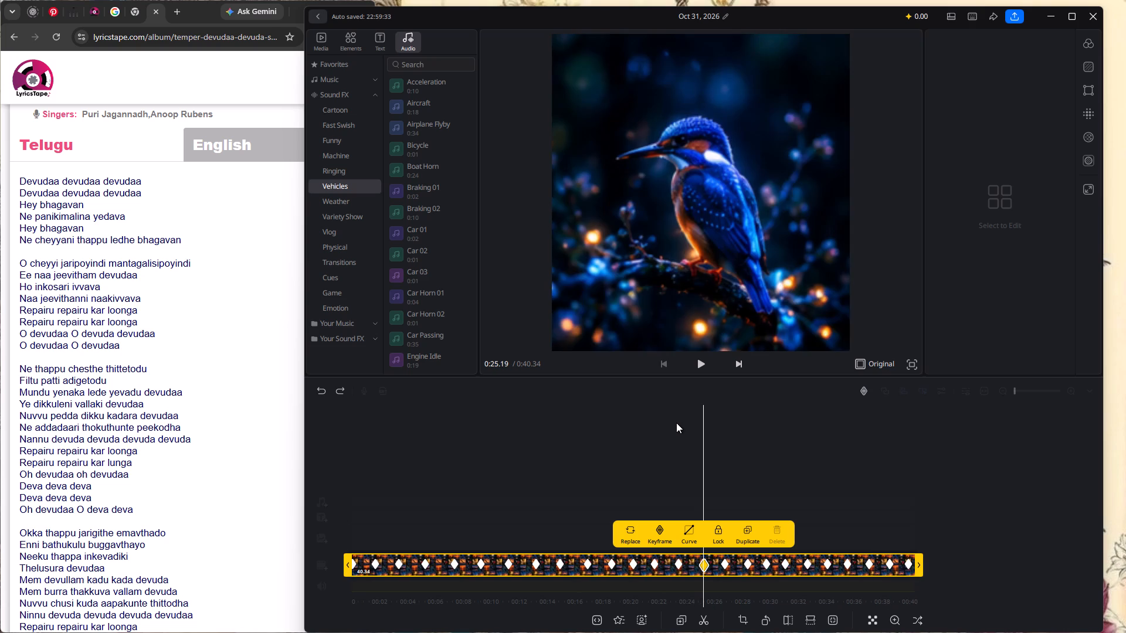
key("ctrl+z")
key("ctrl+z")
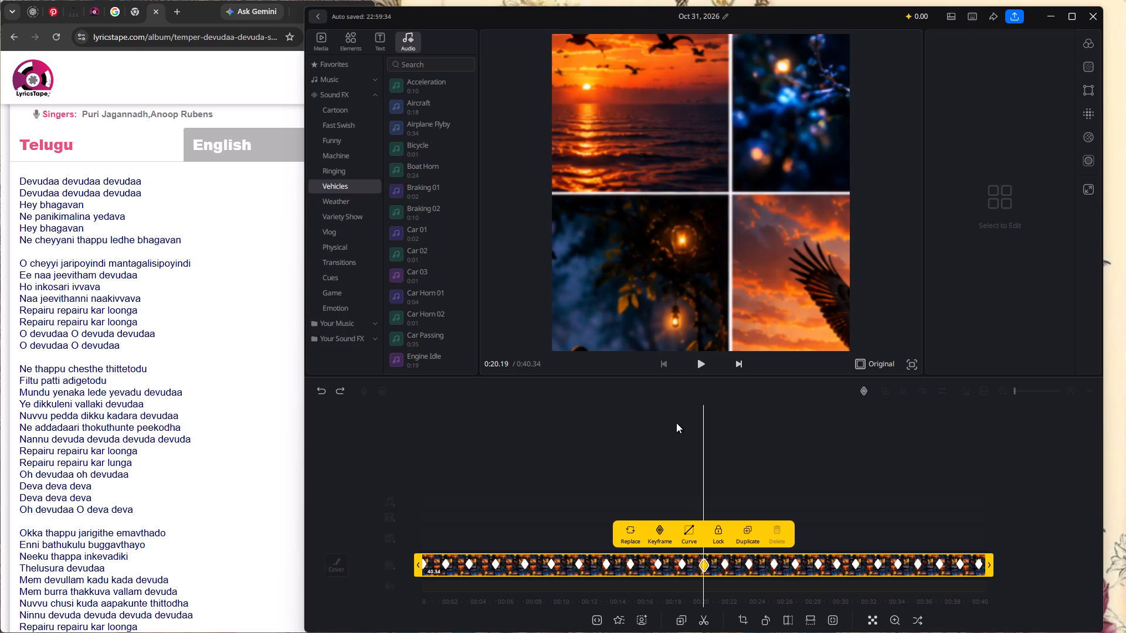
key("ctrl+z")
key("ctrl+z")
key("ctrl+z")
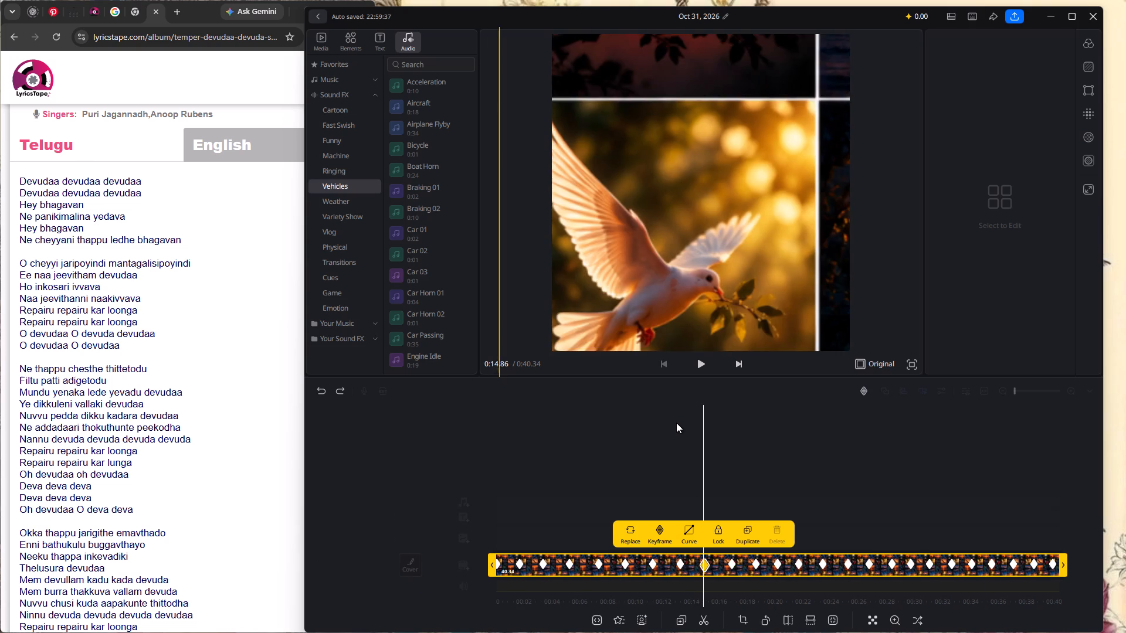
key("ctrl+z")
key("ctrl+z")
key("ctrl+z")
key("ctrl+z")
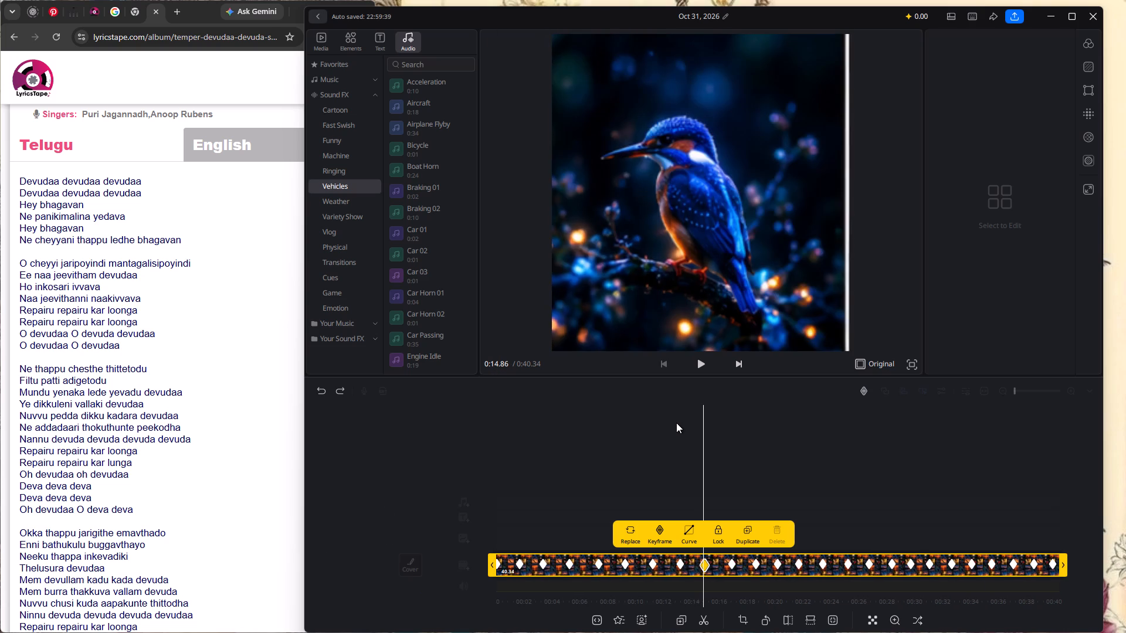
key("ctrl+z")
Keep undoing the earlier collage position and zoom changes at the 0:16.91 keyframe.
left_click(676, 423, "ctrl")
key("ctrl+z")
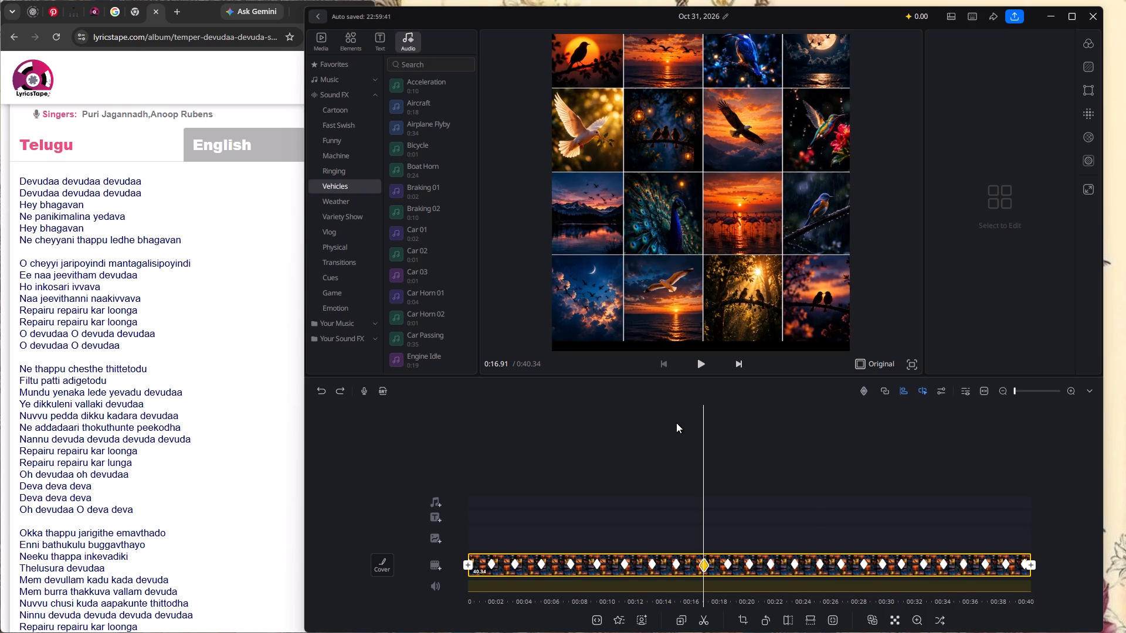
key("ctrl+z")
key("ctrl+z")
key("ctrl+z")
key("ctrl+z")
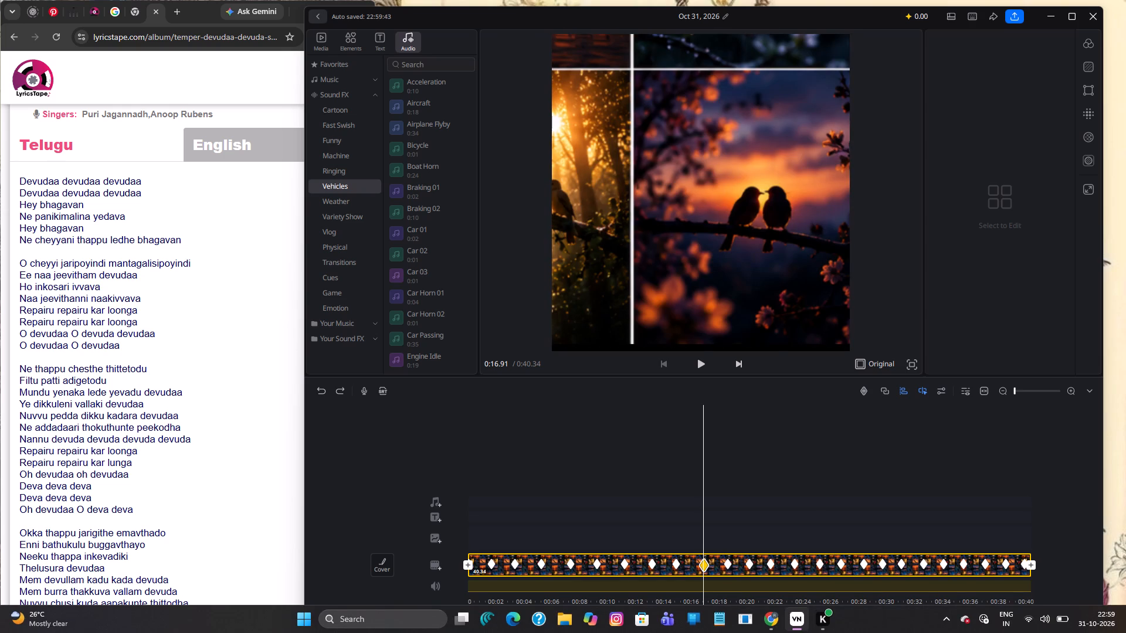